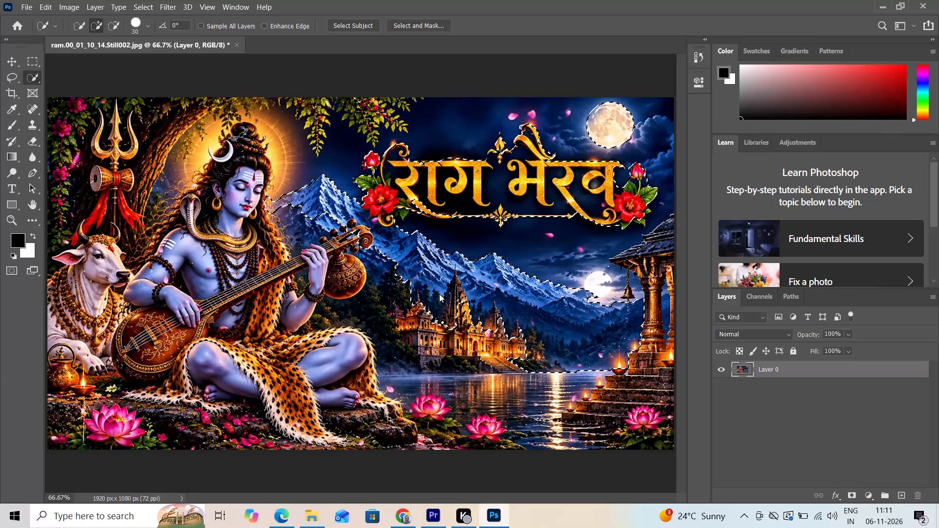
Extend the quick selection over the illuminated temple, the surrounding trees and the lake's far shoreline.
drag(426, 300, 517, 344)
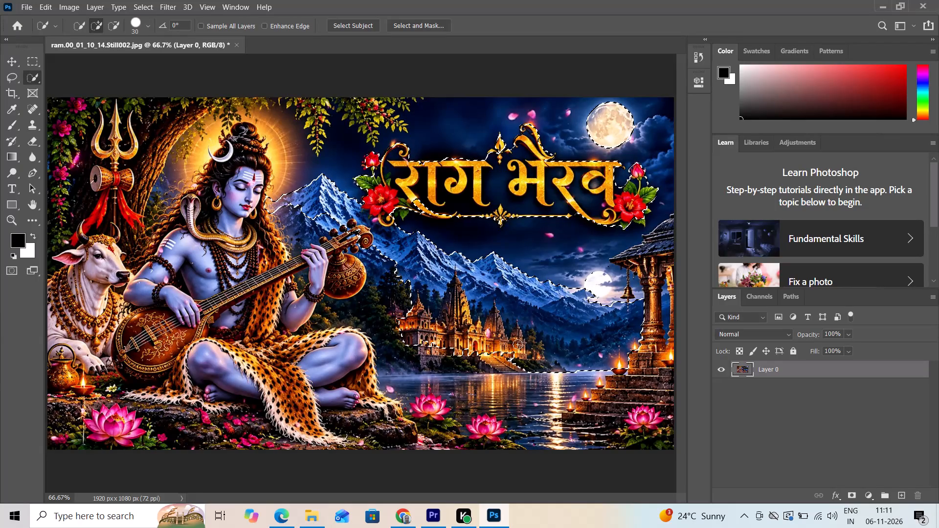
drag(517, 344, 518, 341)
drag(515, 360, 411, 357)
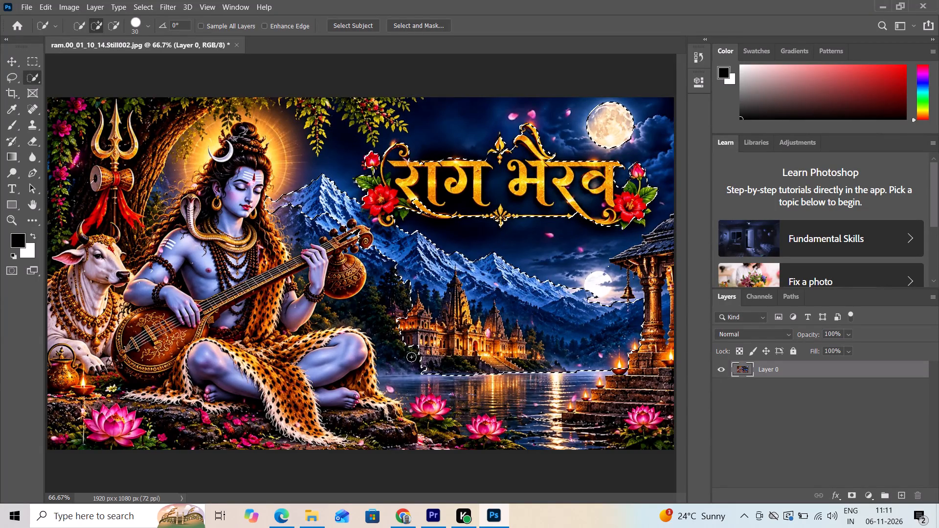
drag(411, 357, 399, 353)
Add the seated figure, his string instrument and the leopard-skin cloth to the quick selection.
click(345, 283)
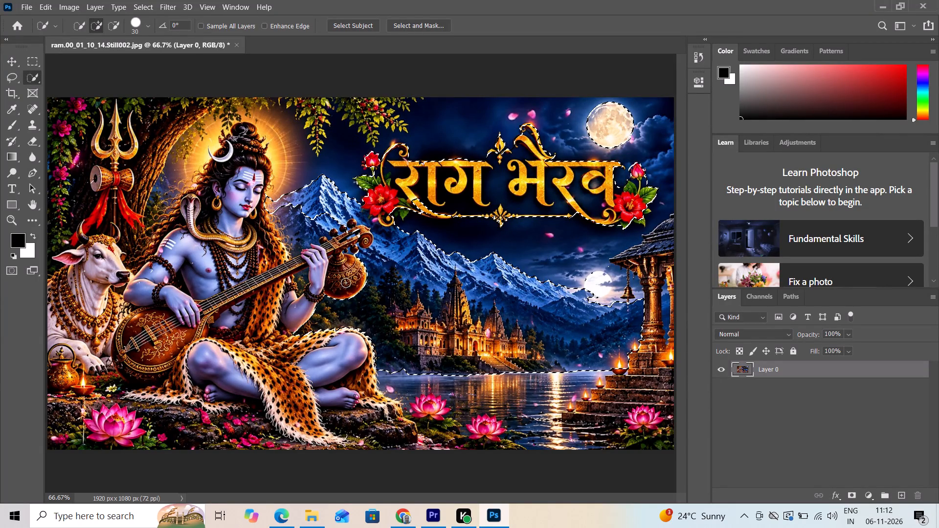
drag(342, 247, 190, 226)
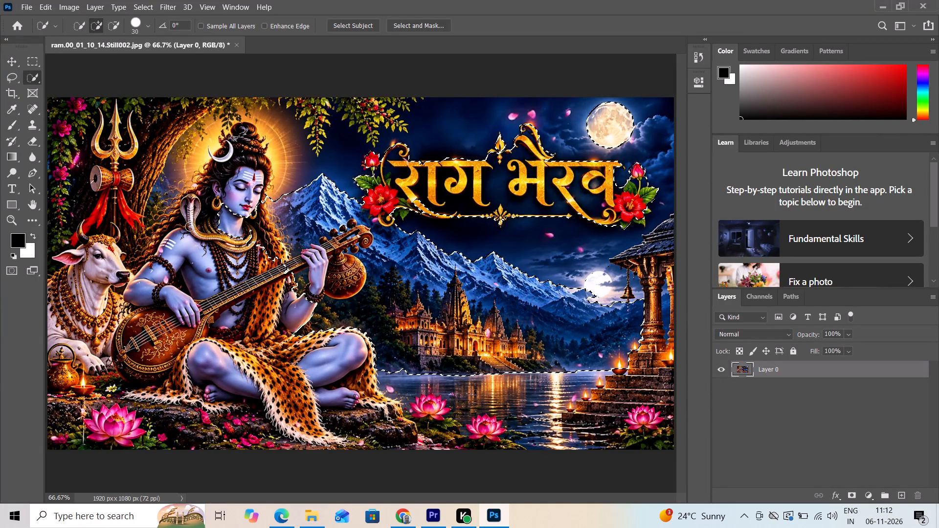
drag(190, 226, 298, 318)
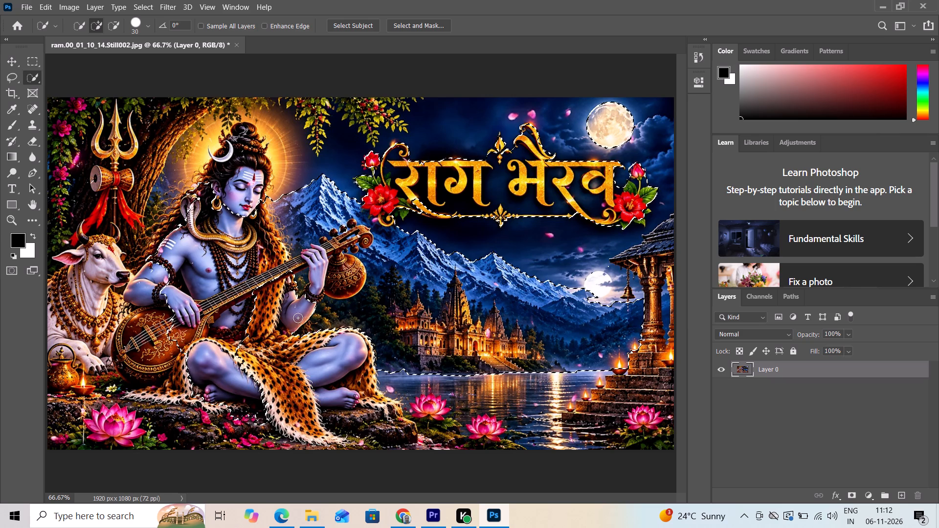
drag(298, 318, 353, 414)
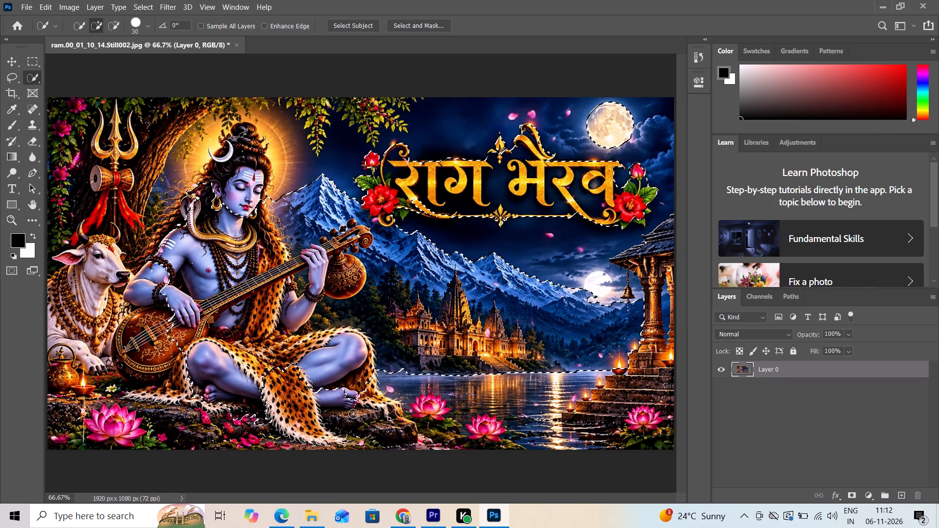
Extend the selection over the rocks and pink lotuses by the lake, subtracting the spill at the water's near edge.
drag(353, 414, 384, 408)
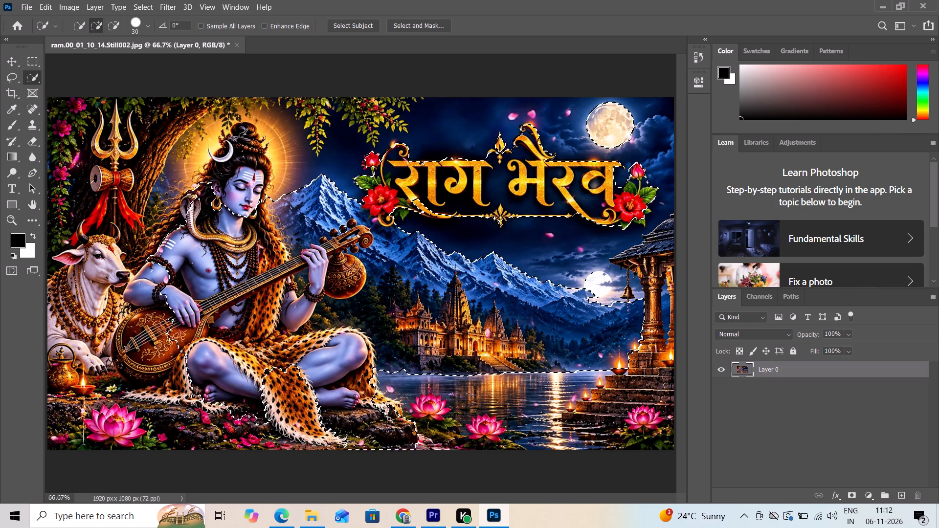
drag(384, 408, 406, 421)
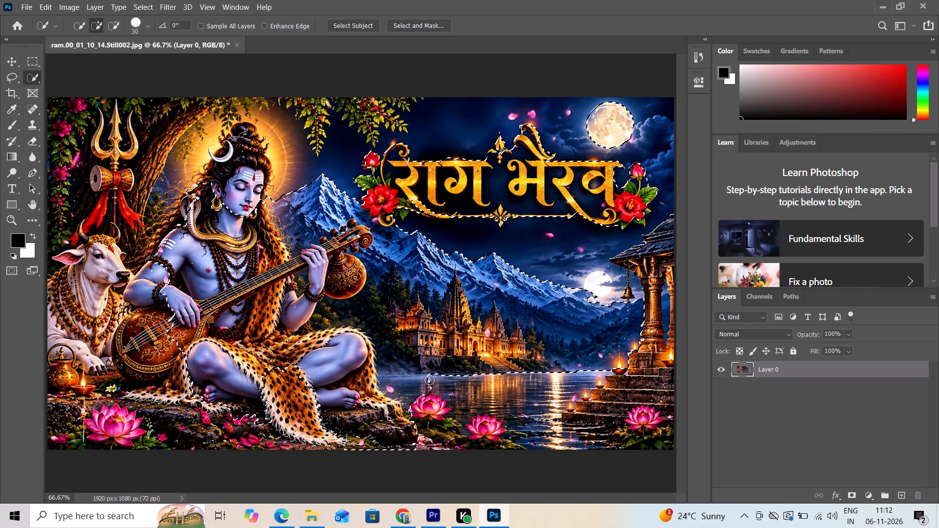
alt+drag(434, 383, 394, 384)
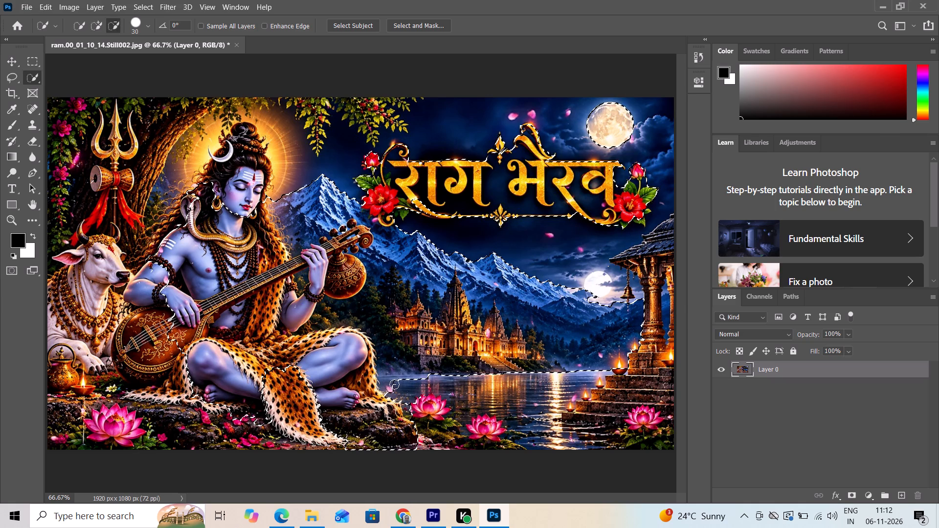
alt+drag(394, 384, 391, 383)
drag(427, 412, 419, 415)
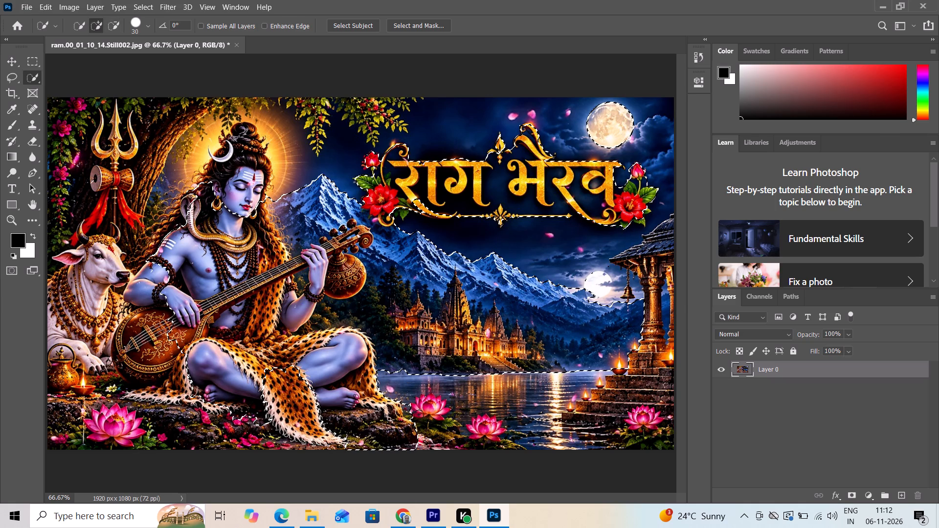
drag(419, 415, 451, 427)
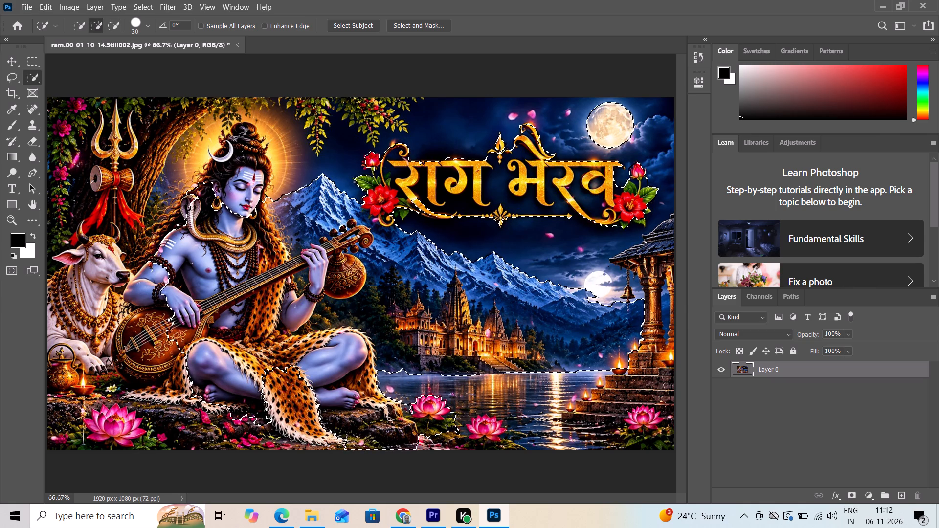
drag(451, 427, 491, 446)
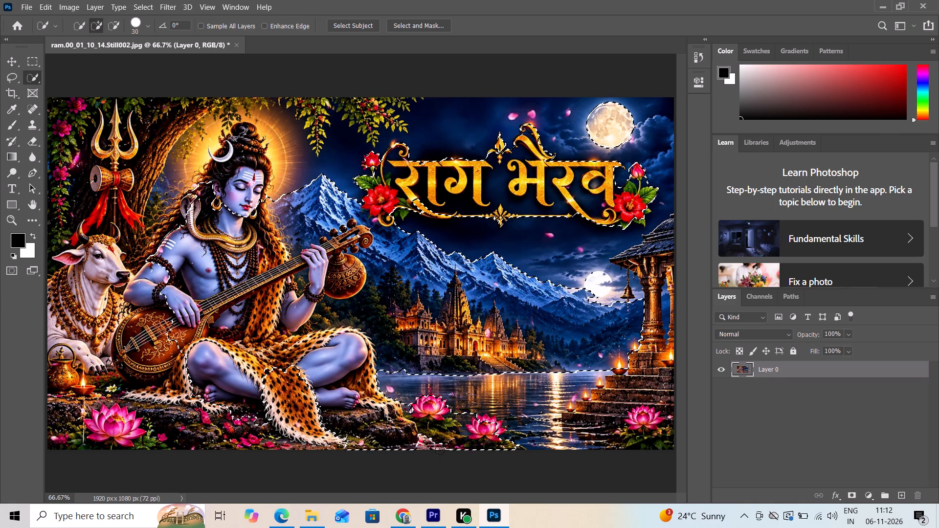
Add the rocky foreground below the figure to the selection, through the large pink lotus to the image's lower-left corner.
drag(345, 447, 316, 446)
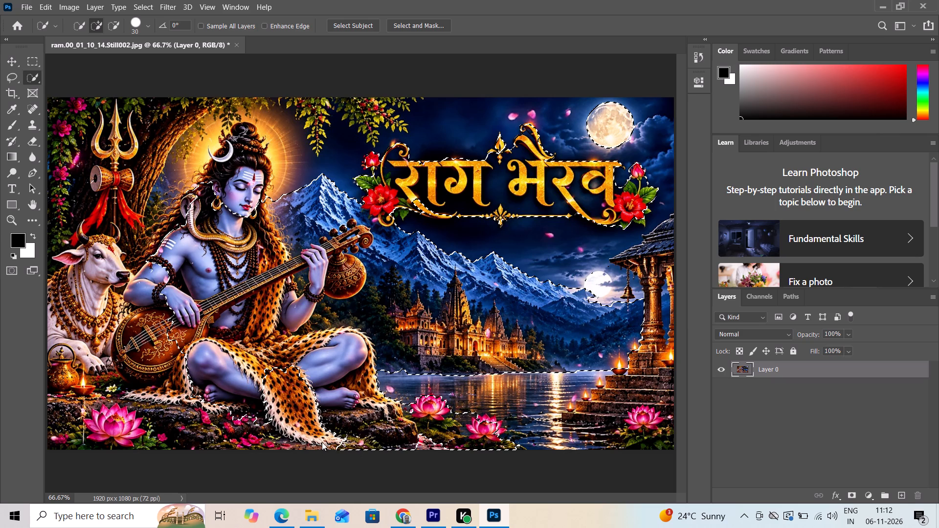
drag(347, 439, 276, 434)
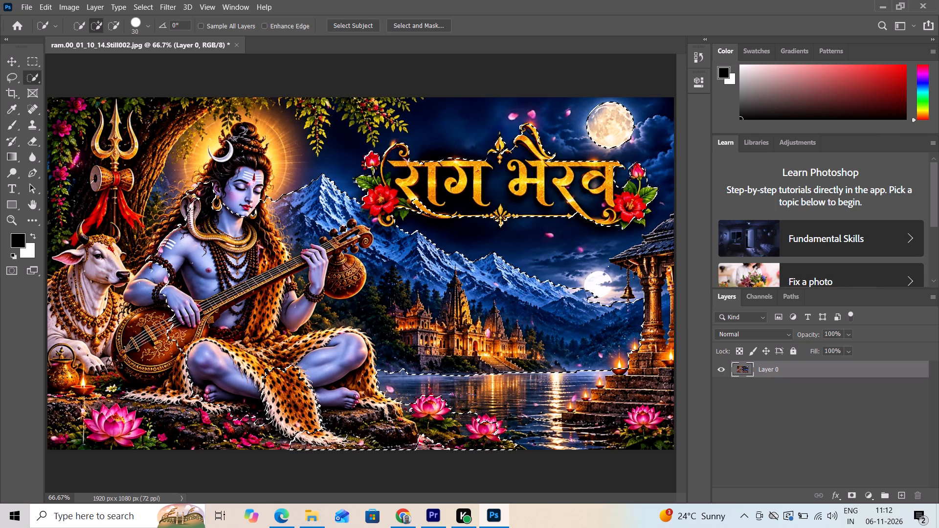
drag(276, 434, 255, 410)
drag(255, 406, 305, 400)
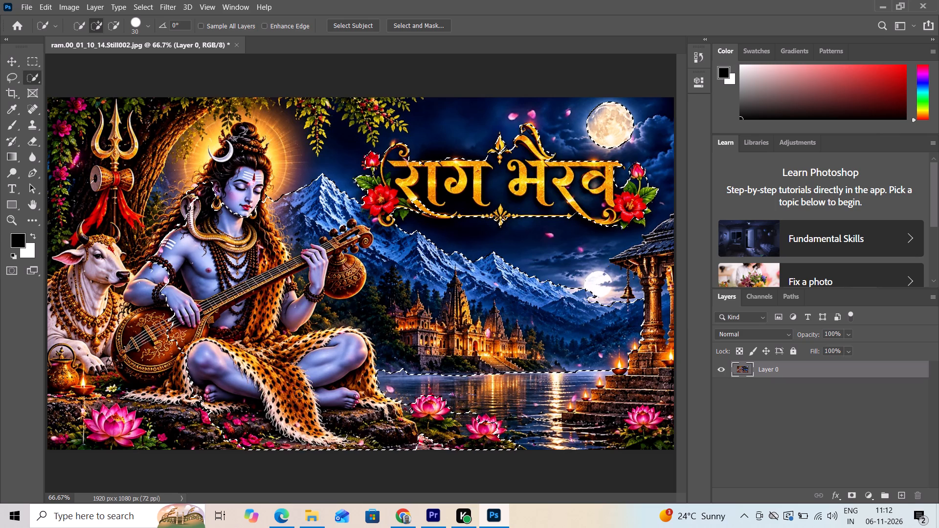
drag(246, 443, 56, 431)
drag(239, 446, 127, 447)
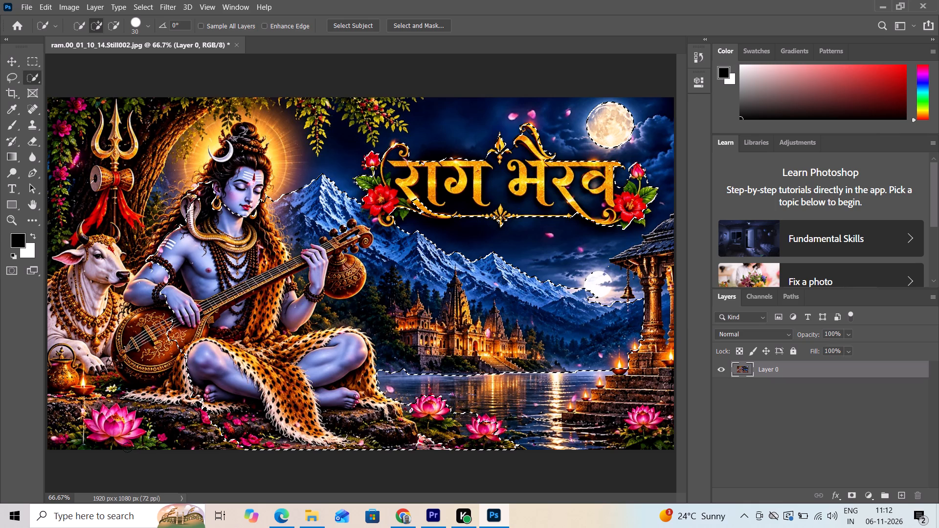
drag(127, 447, 47, 444)
drag(229, 424, 122, 425)
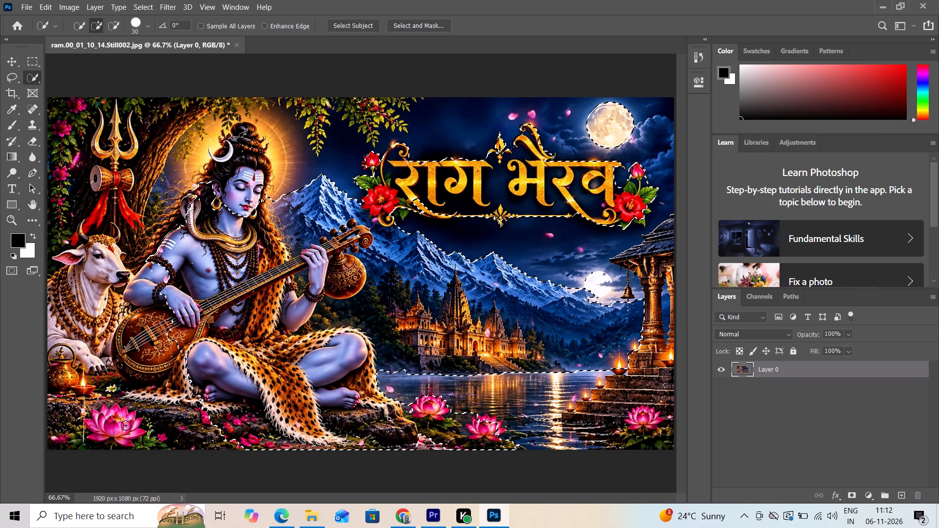
drag(201, 409, 68, 398)
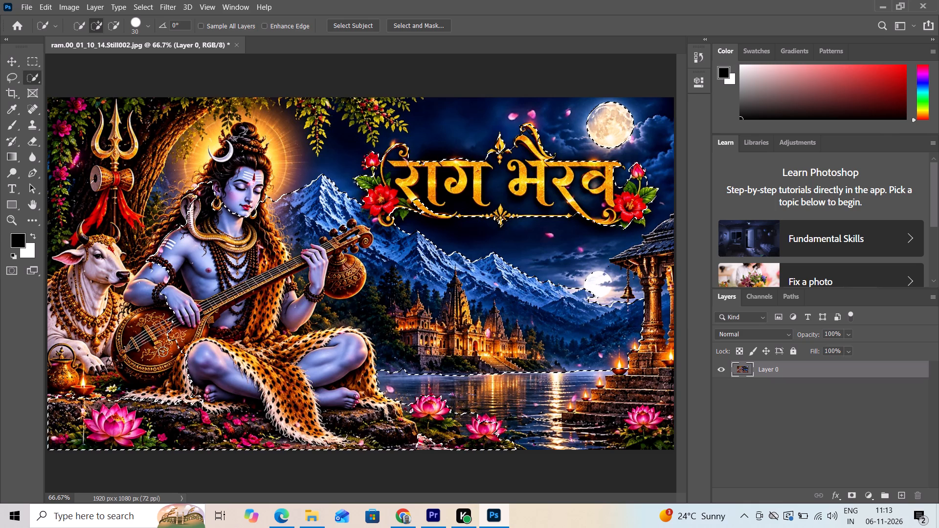
Add the white cow and the pot and oil lamp beside it to the quick selection.
drag(169, 374, 163, 374)
drag(161, 374, 137, 347)
drag(134, 345, 100, 287)
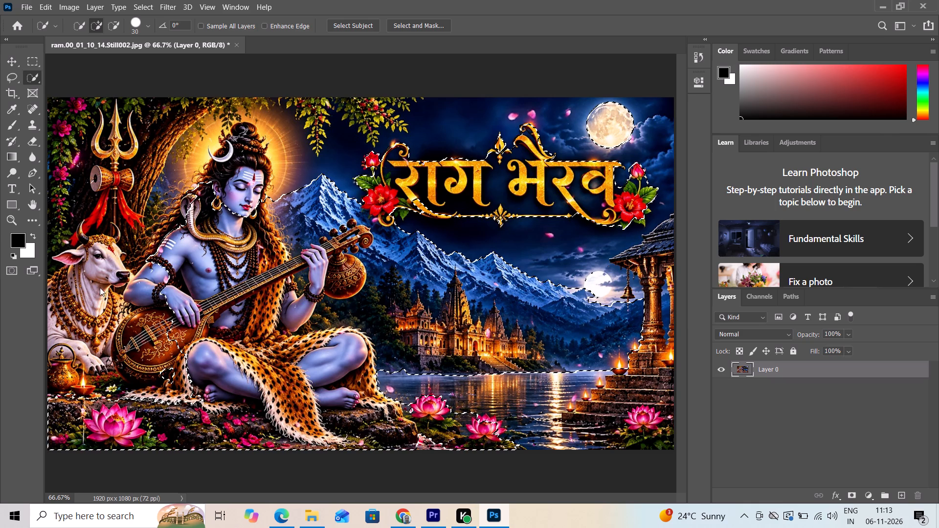
drag(100, 287, 95, 268)
drag(101, 389, 90, 389)
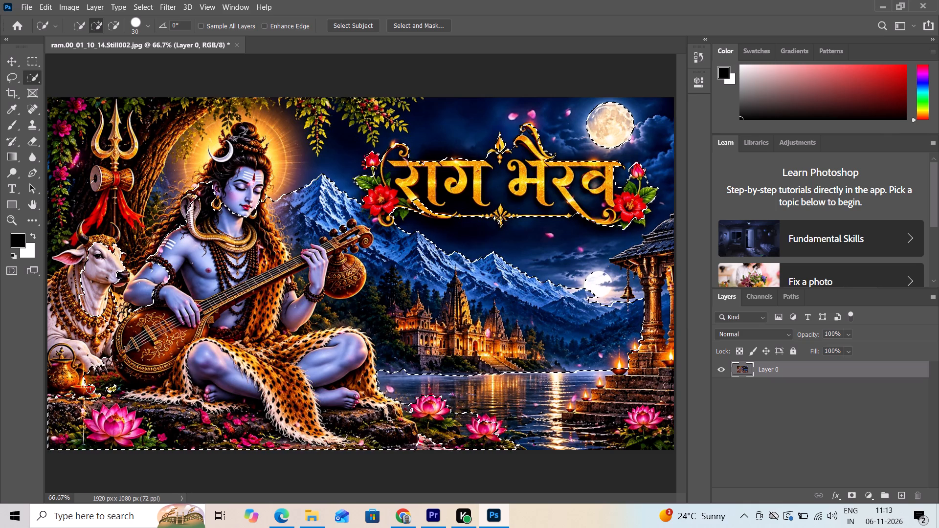
drag(90, 389, 63, 234)
drag(81, 356, 90, 242)
drag(105, 348, 98, 238)
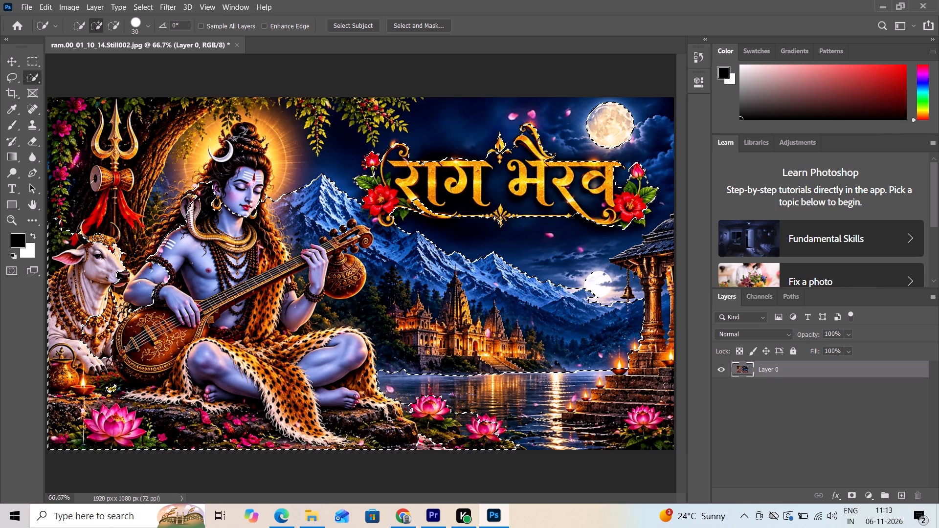
Extend the selection above the cow over the pink flowers and foliage to the image's top-left corner.
drag(98, 238, 95, 89)
drag(73, 198, 57, 71)
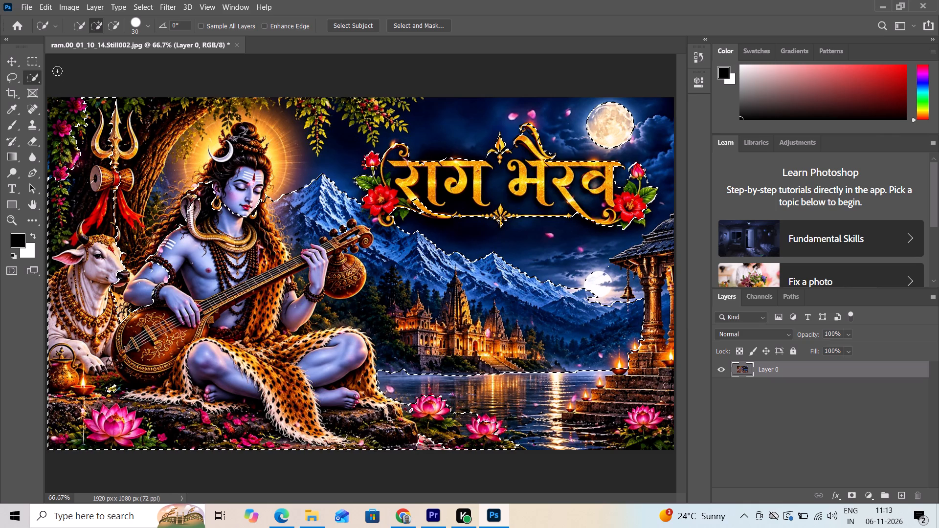
drag(56, 198, 47, 75)
drag(83, 273, 83, 309)
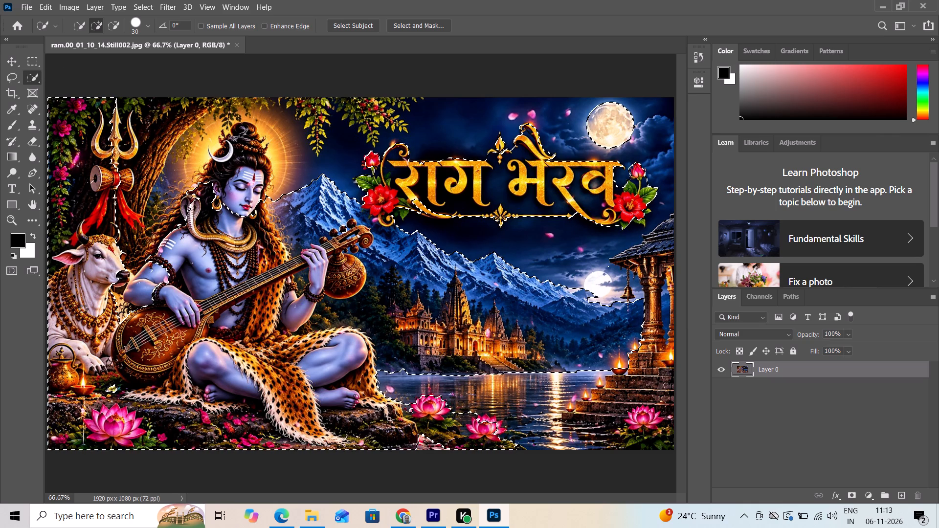
drag(83, 309, 83, 308)
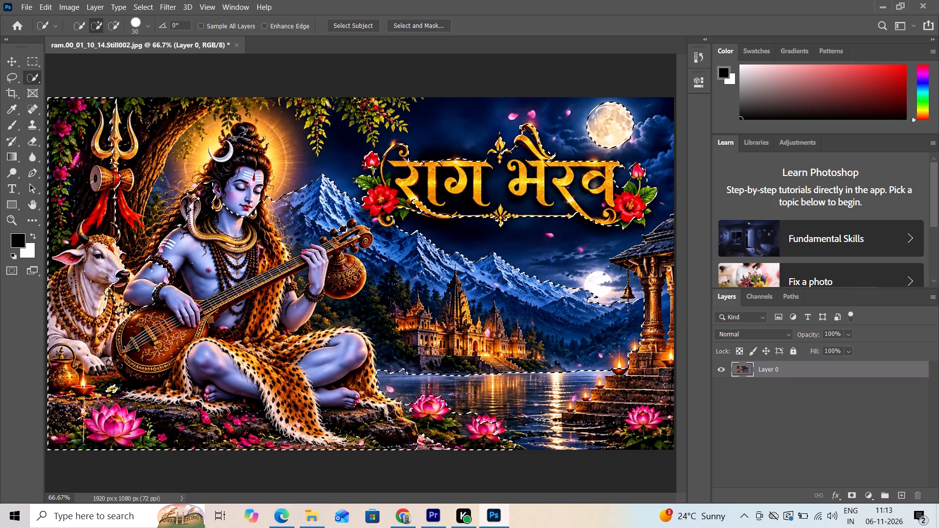
Add the trident with its drum and red cloth, the tree trunk and the area behind the figure's head to the selection.
drag(109, 291, 133, 224)
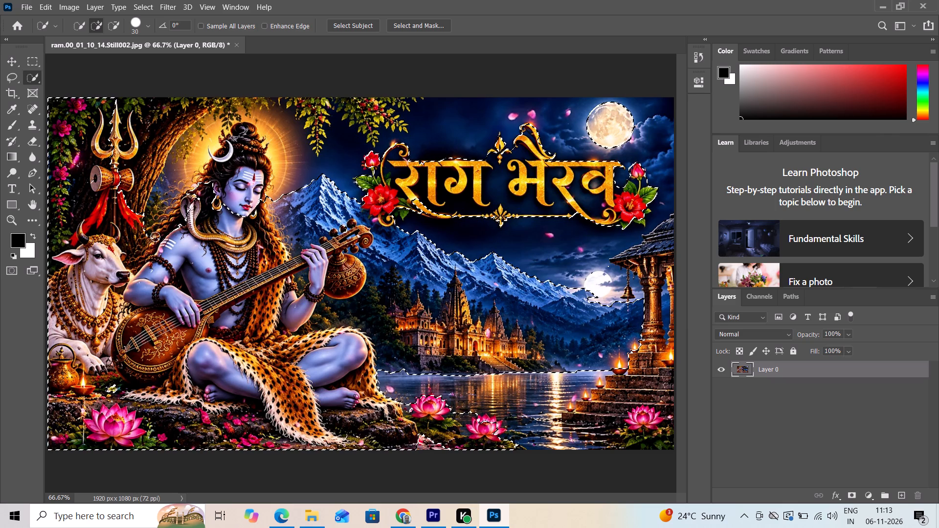
drag(188, 202, 167, 160)
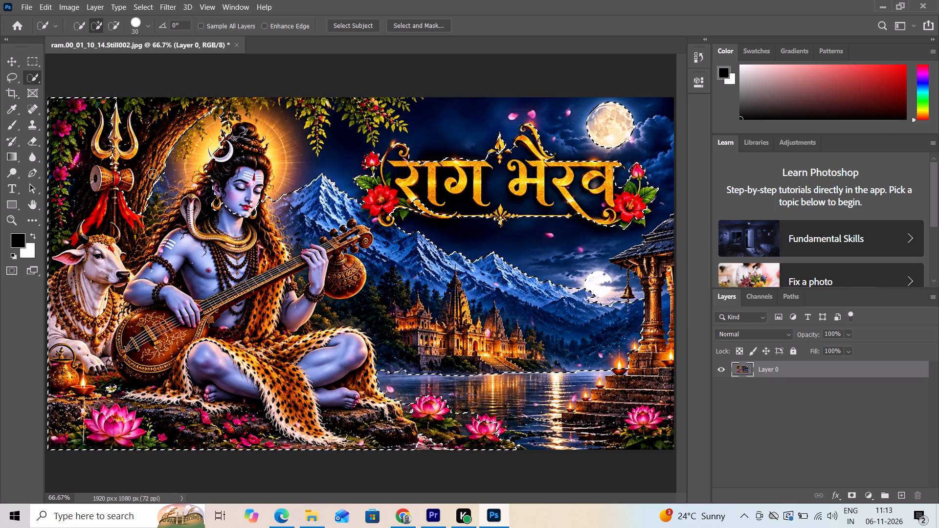
drag(134, 213, 136, 98)
drag(153, 103, 122, 129)
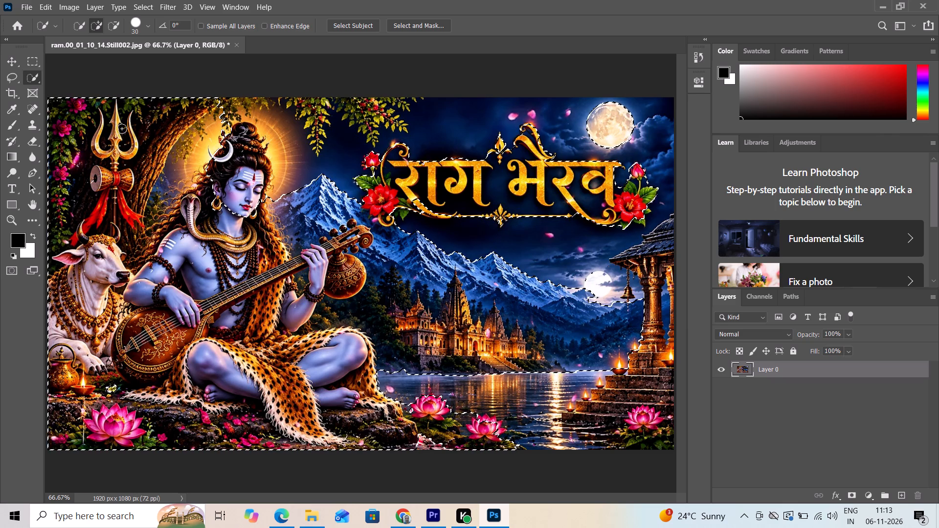
drag(122, 129, 135, 122)
drag(226, 105, 232, 104)
drag(247, 104, 253, 102)
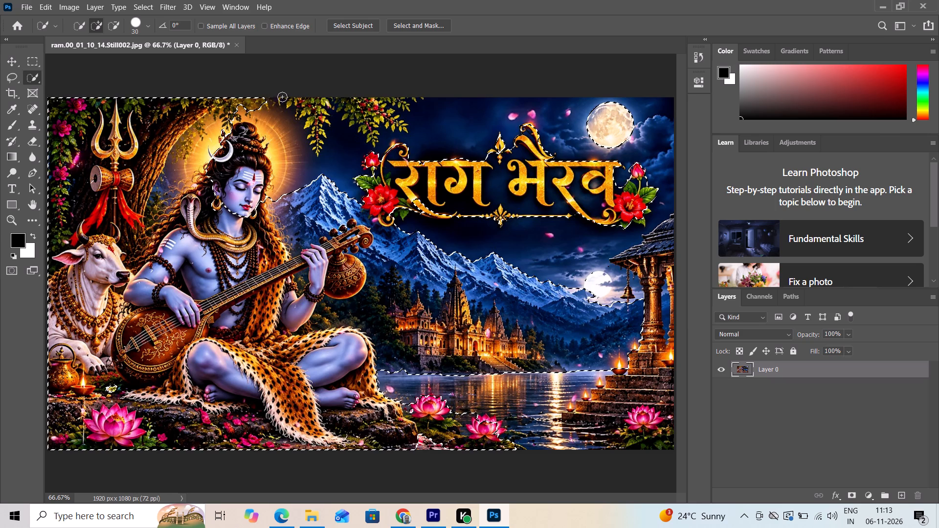
Extend the selection along the image's top edge over the hanging leaves and the glow around the figure's head.
click(297, 100)
drag(273, 96, 300, 96)
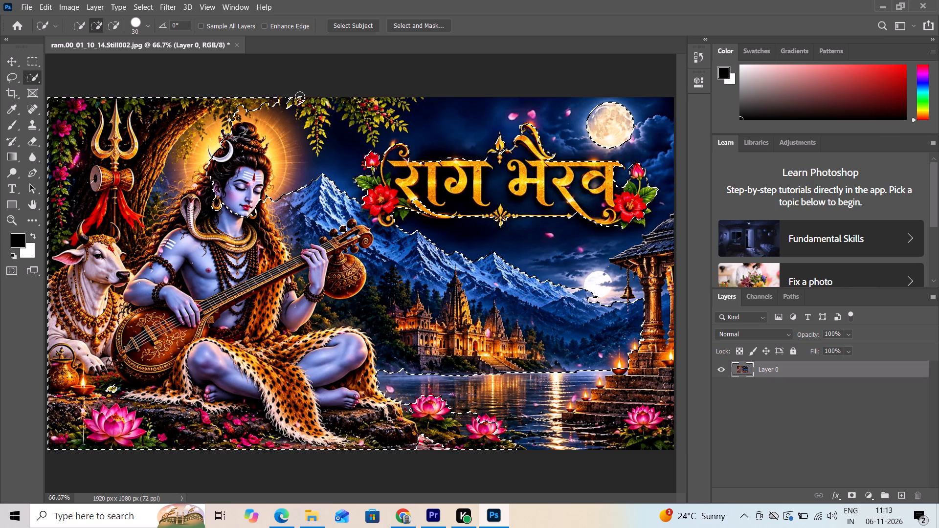
drag(300, 96, 299, 96)
drag(307, 104, 313, 133)
drag(326, 102, 322, 140)
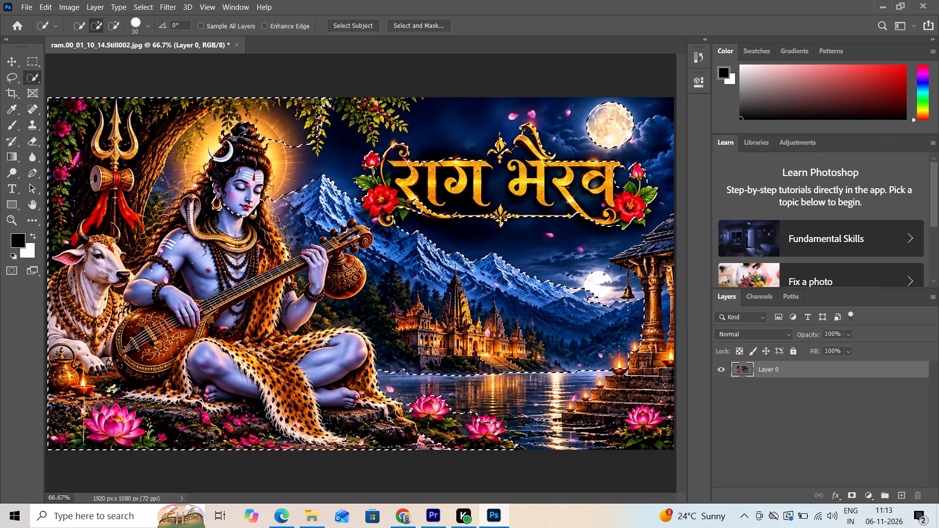
drag(322, 140, 321, 142)
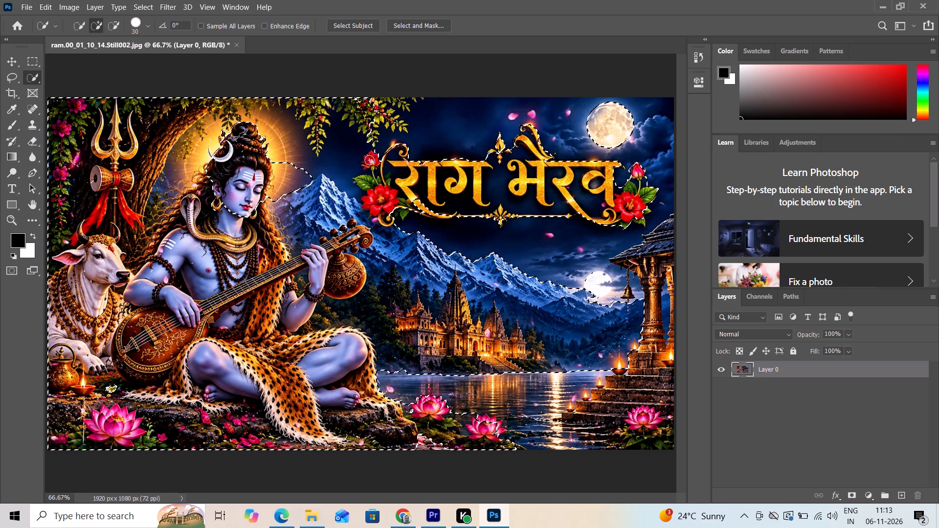
Refine the selection between the hanging leaves and the title's left-hand red flower, trimming the sky beside the flower and its leaves.
alt+drag(378, 134, 359, 209)
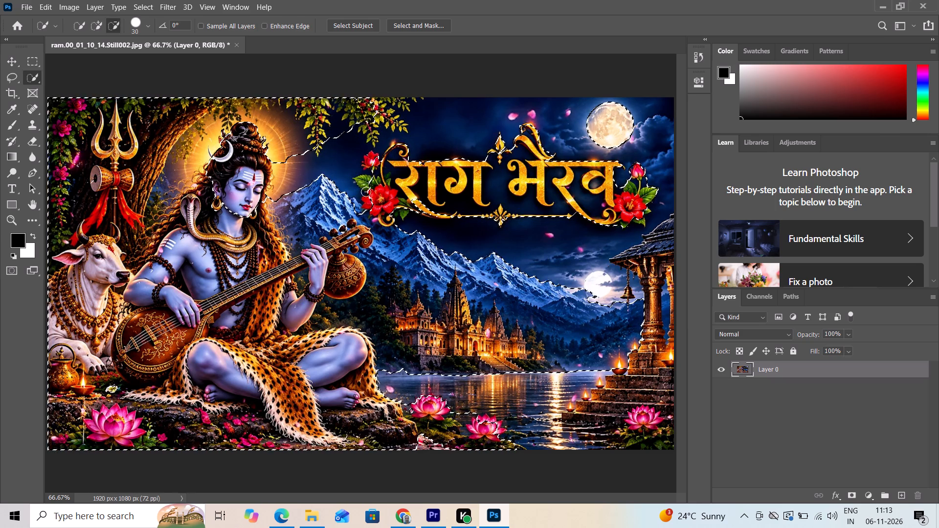
click(366, 198)
click(366, 204)
click(359, 205)
click(354, 203)
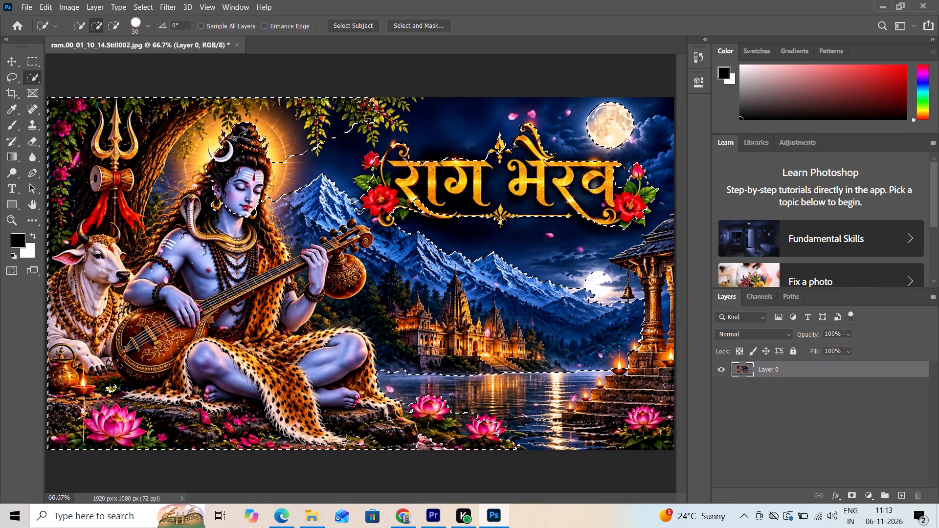
double_click(361, 212)
drag(350, 220, 338, 226)
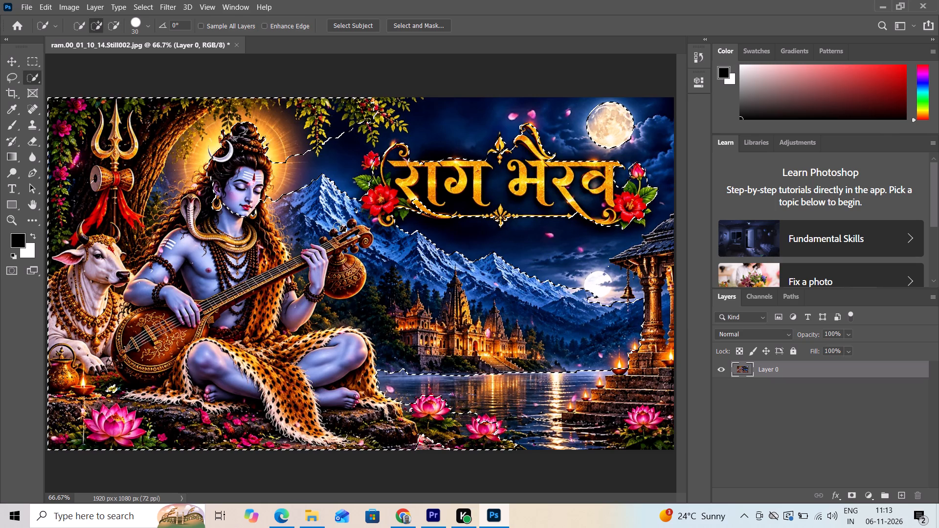
drag(338, 226, 346, 226)
drag(342, 226, 350, 226)
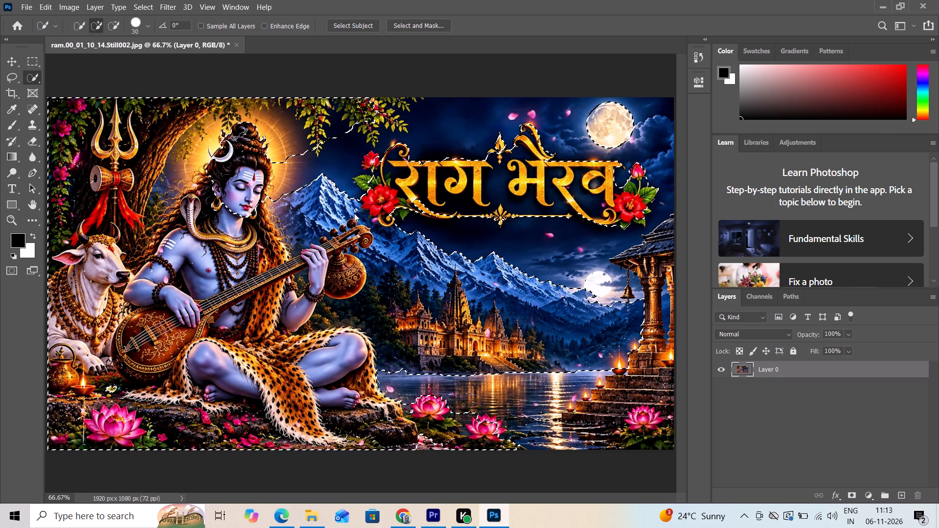
Refine the selection around the small red rosebud and leaves above the title's left-hand red flower.
click(363, 180)
click(363, 179)
click(361, 178)
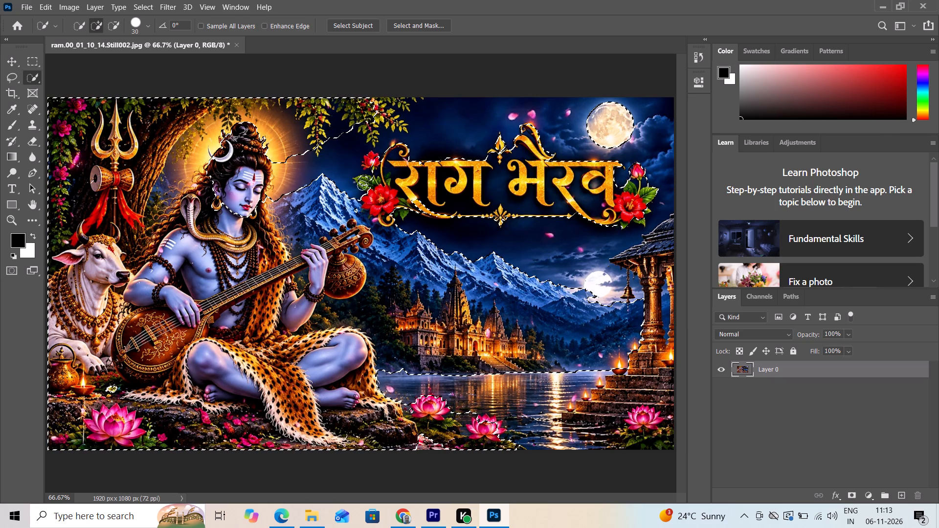
click(365, 186)
click(365, 186)
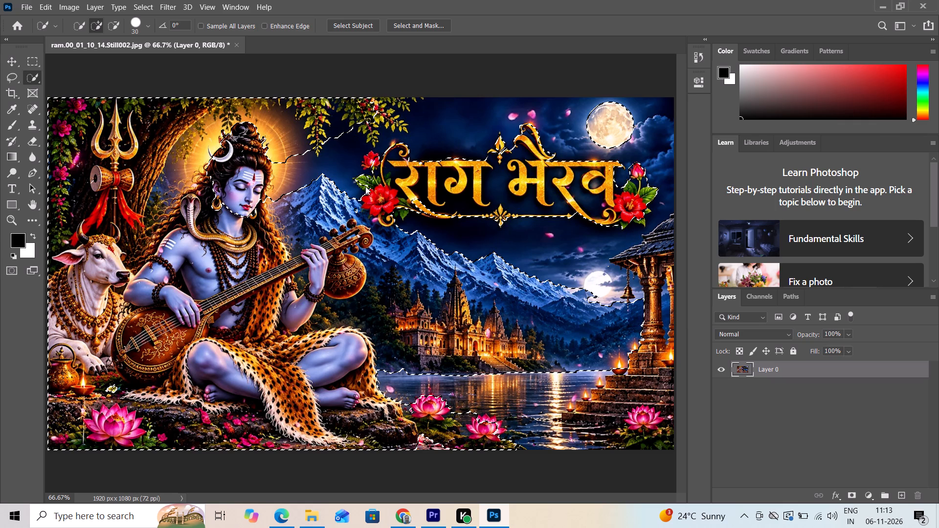
triple_click(370, 160)
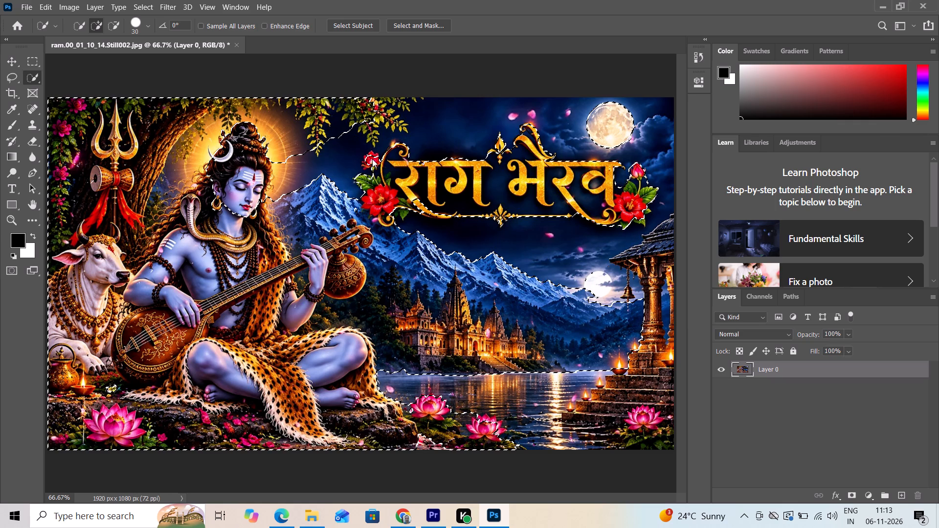
click(372, 159)
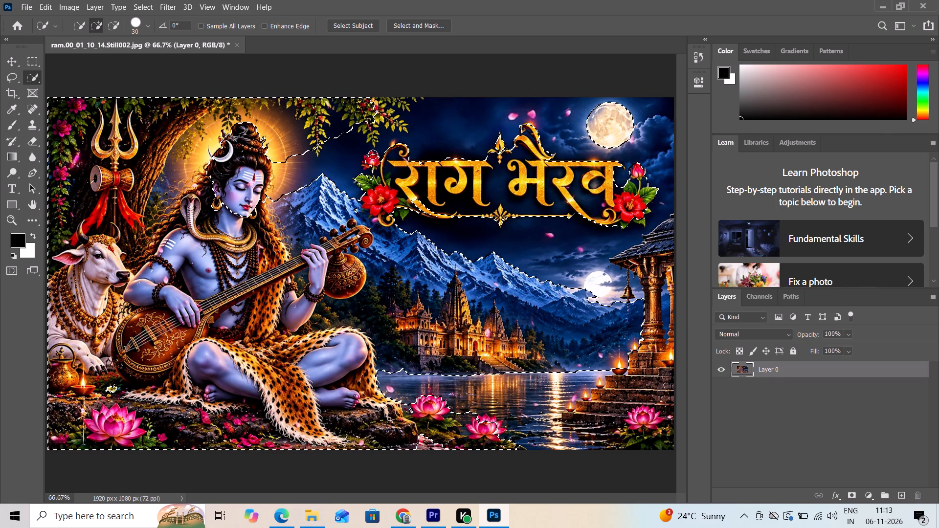
click(373, 154)
Refine the selection over the hanging leaves along the image's top edge, between the figure's glow and the title.
click(371, 132)
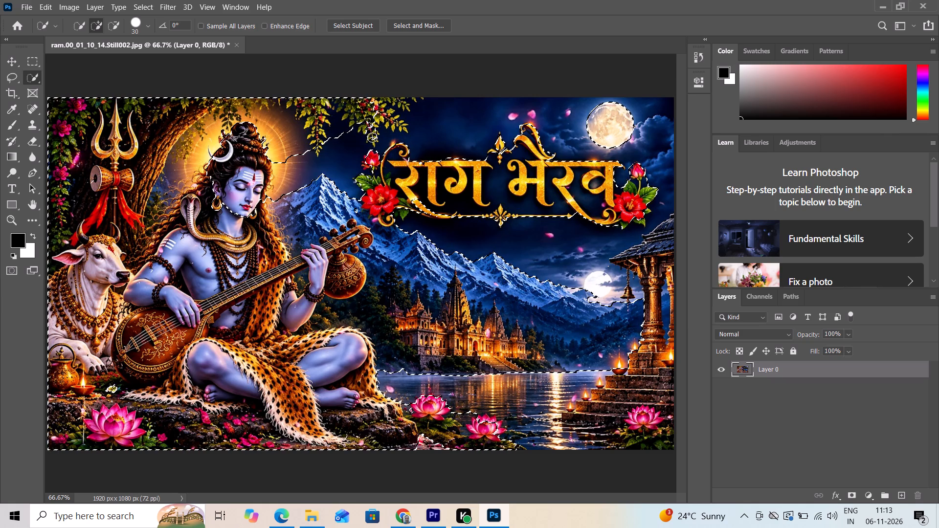
click(372, 137)
drag(363, 125, 370, 136)
click(371, 137)
click(374, 128)
click(382, 126)
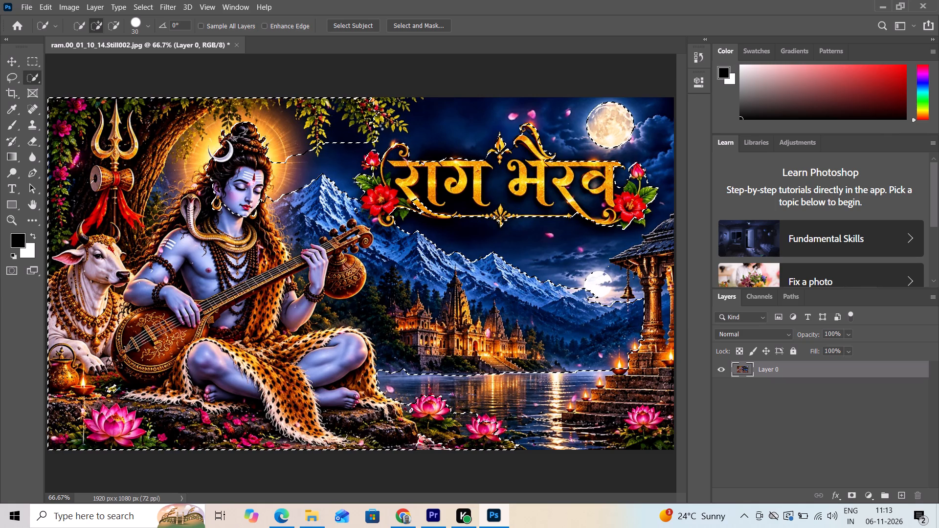
drag(390, 111, 390, 117)
double_click(393, 123)
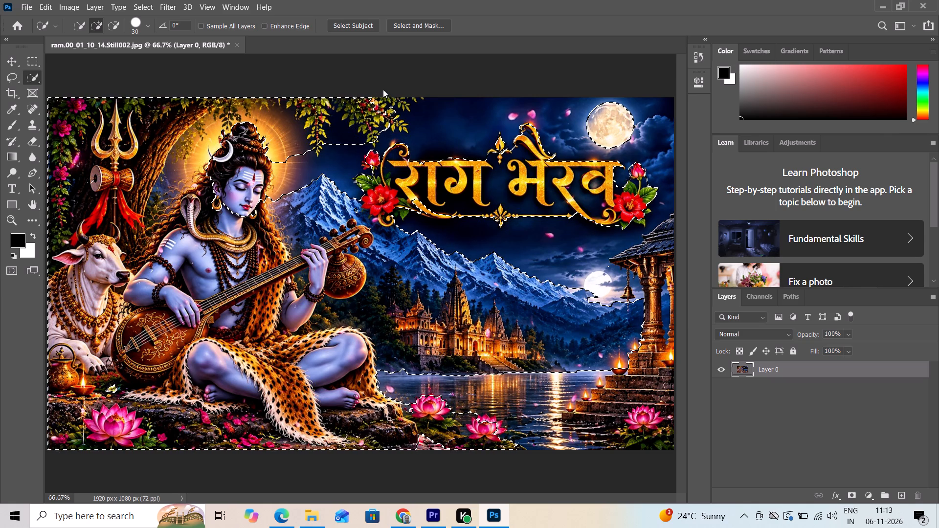
click(392, 101)
drag(372, 103, 403, 98)
drag(393, 122, 401, 130)
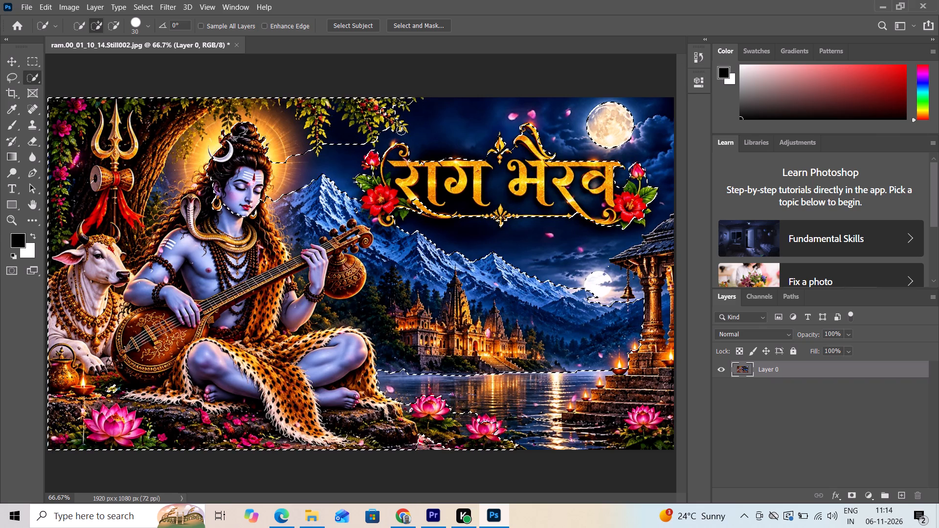
drag(401, 130, 402, 133)
drag(374, 108, 375, 115)
drag(382, 109, 386, 117)
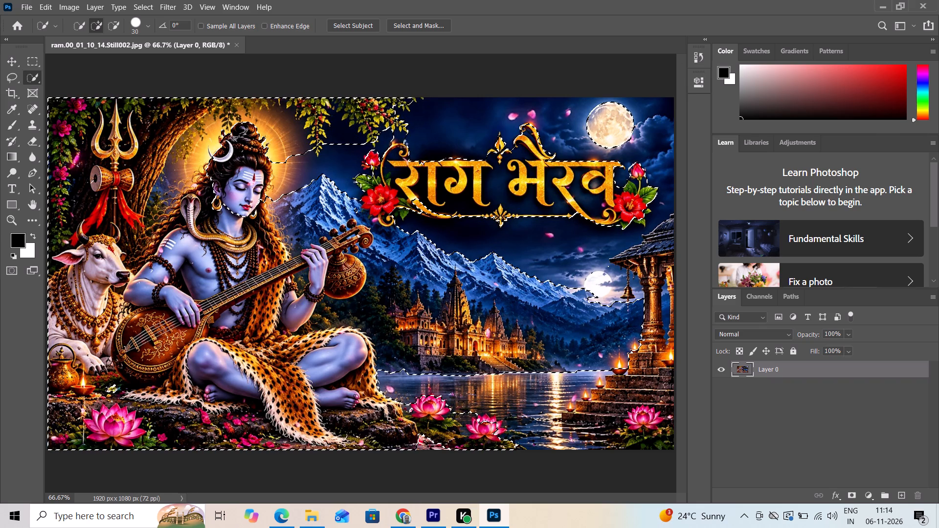
Clean up the selection around the golden curl at the title's upper-left corner and the sky below the hanging leaves.
alt+drag(404, 143, 396, 139)
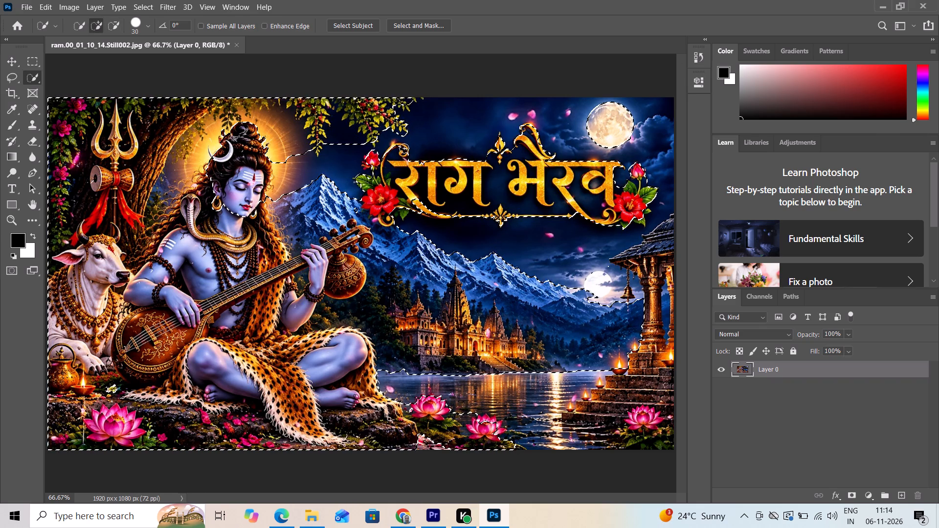
click(404, 148)
click(392, 153)
click(394, 149)
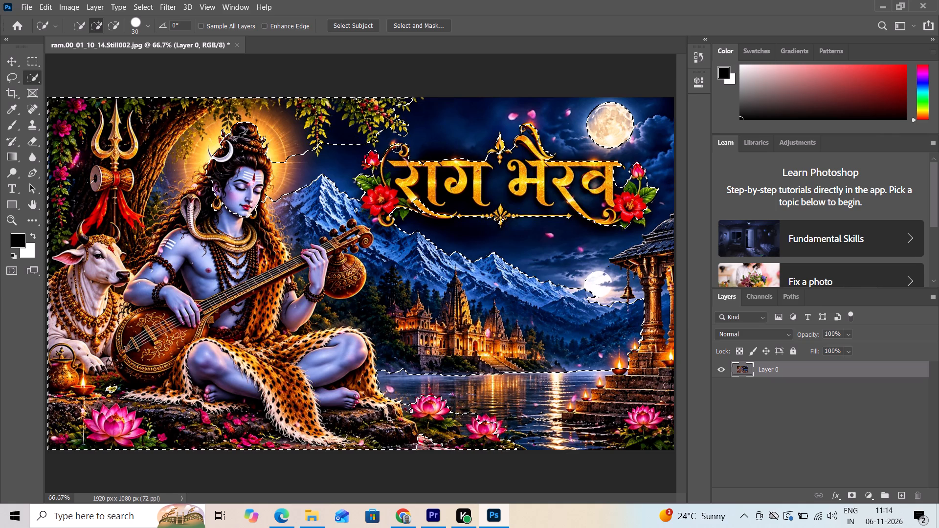
click(397, 148)
alt+click(338, 141)
alt+click(338, 134)
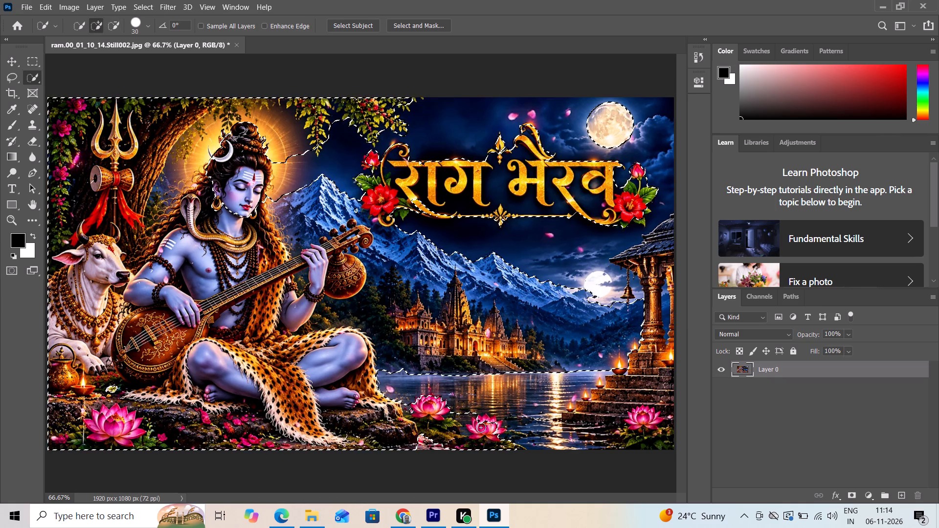
Extend the selection over the stone steps with oil lamps and the pink lotus in the image's lower-right corner.
alt+click(464, 415)
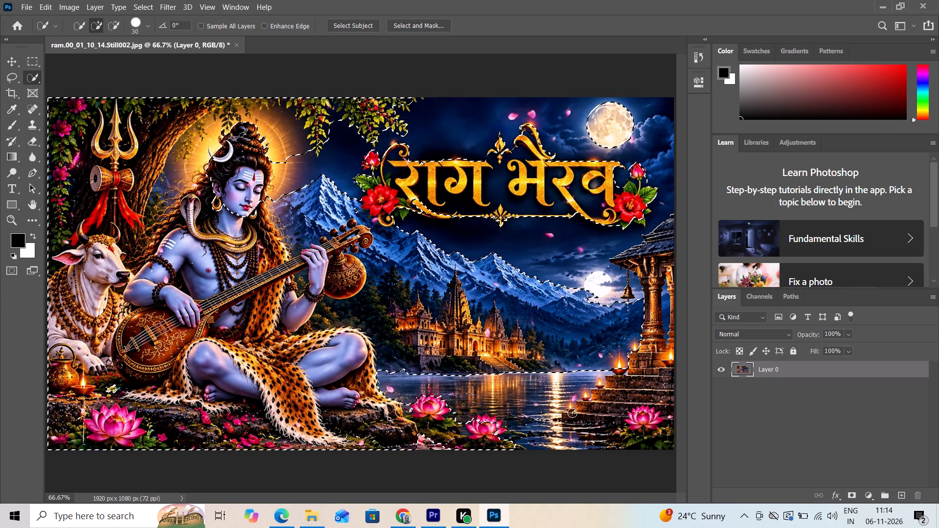
drag(571, 413, 621, 404)
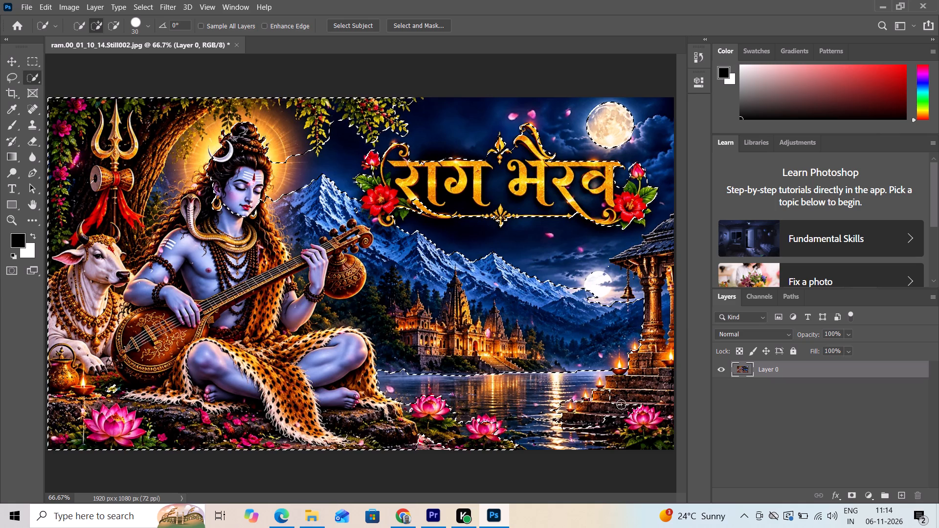
drag(621, 404, 652, 418)
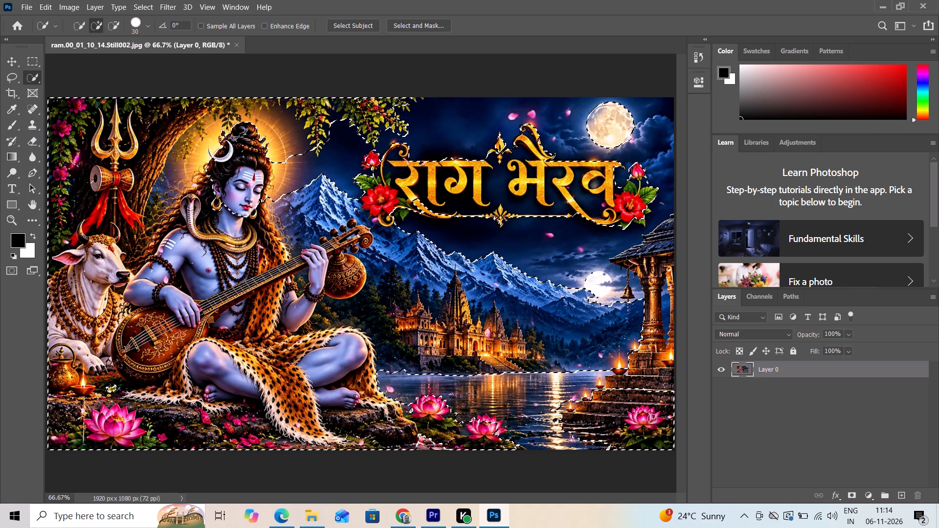
Extend the selection up the stone pavilion, covering its pillar and the roof at the image's right edge.
drag(652, 418, 663, 323)
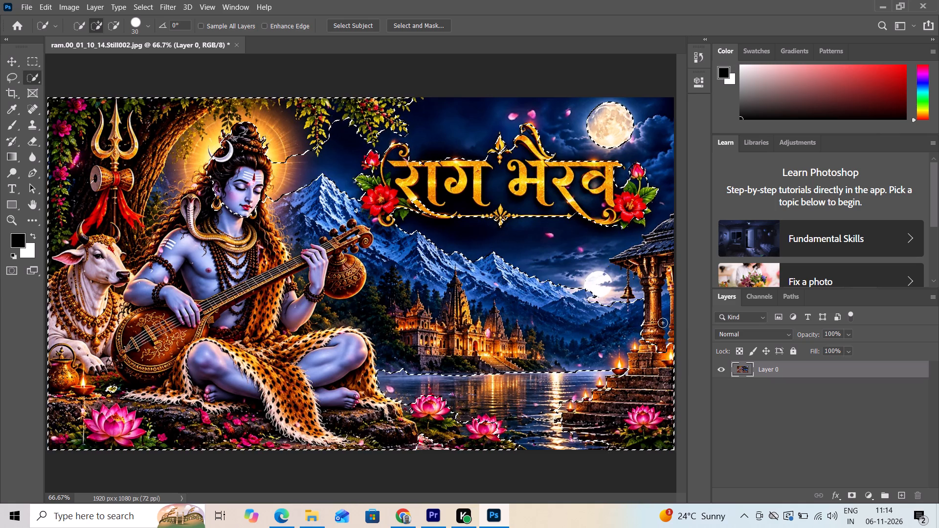
drag(663, 323, 671, 230)
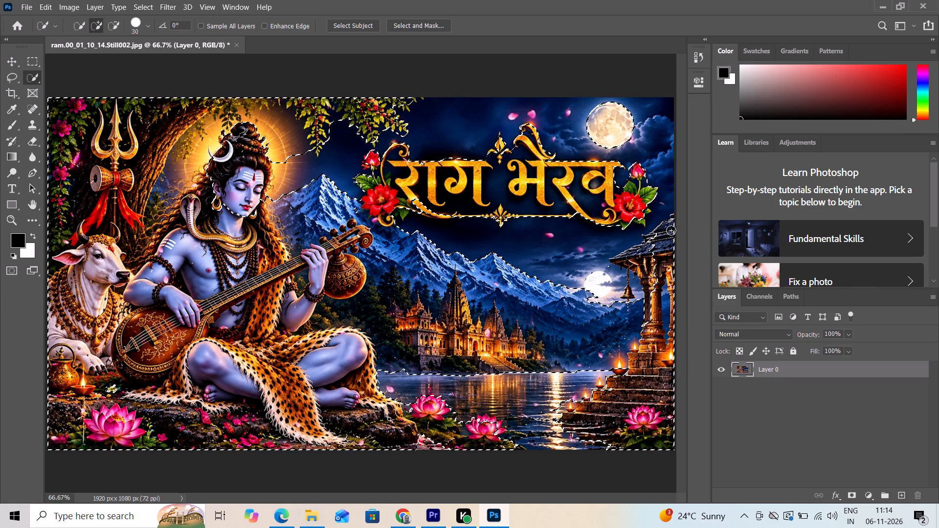
drag(671, 230, 618, 259)
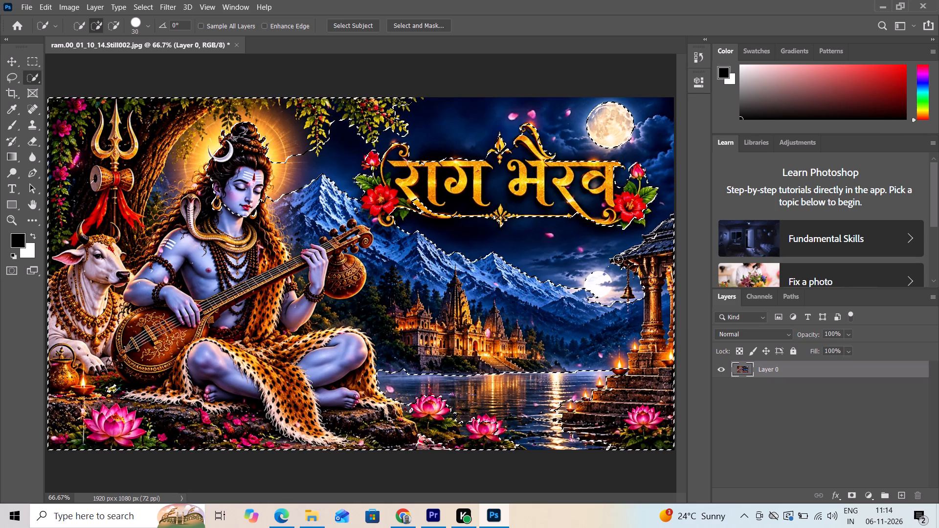
drag(618, 259, 621, 259)
click(630, 270)
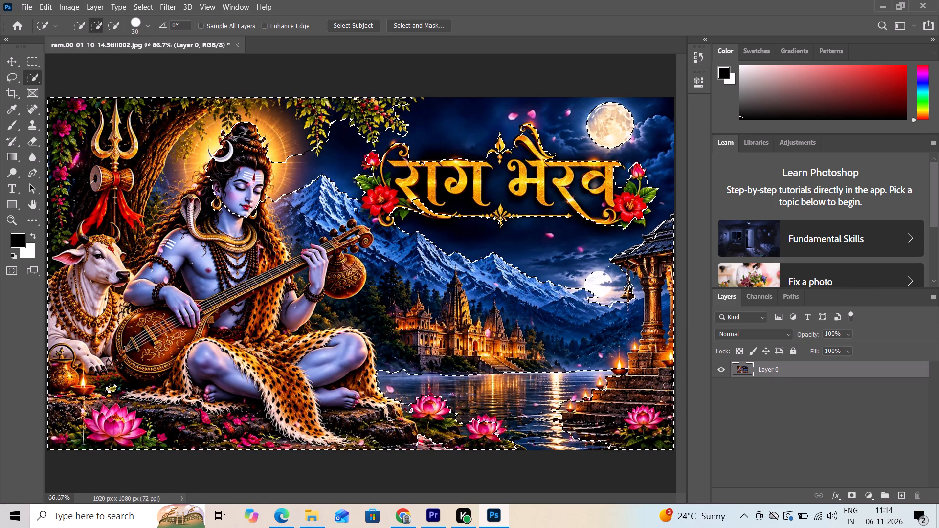
Refine the selection around the pavilion's hanging bell, the gap beside its pillar and the water's reflection by the steps.
alt+click(638, 296)
alt+click(638, 286)
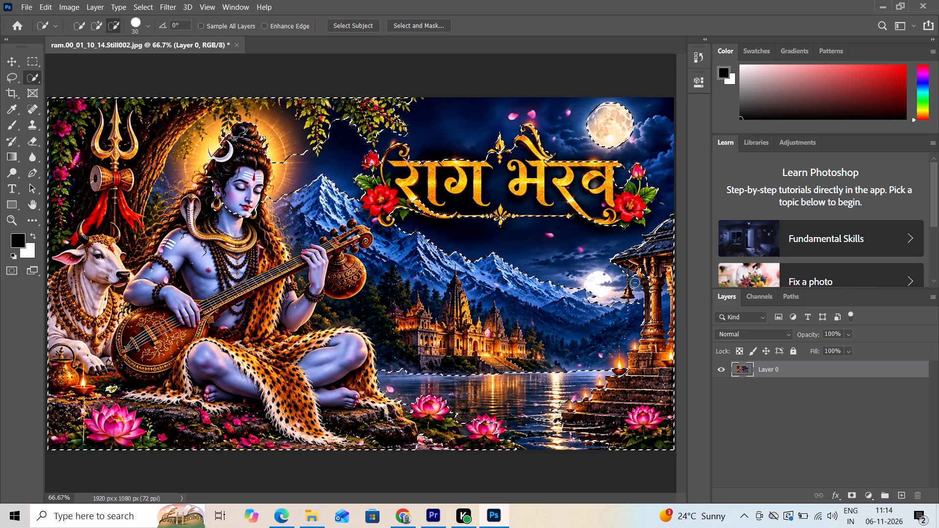
click(628, 292)
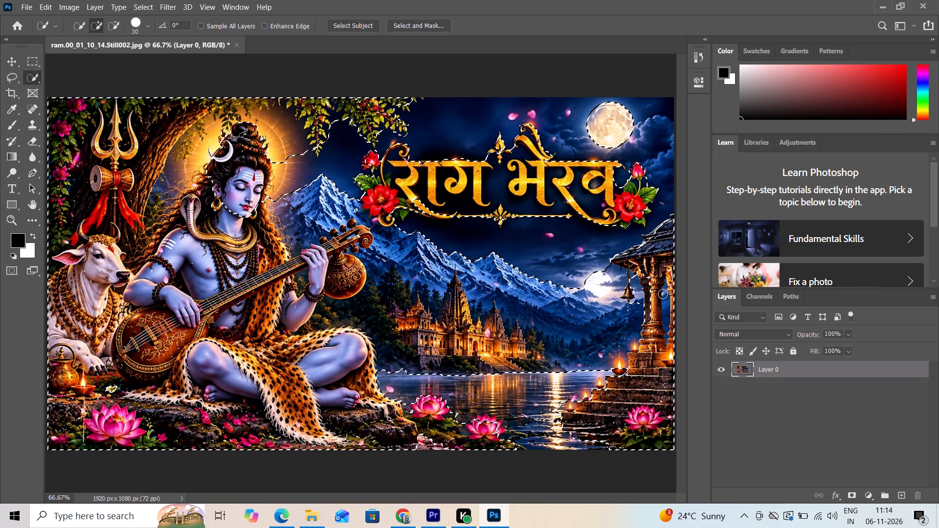
alt+drag(666, 290, 666, 305)
alt+click(665, 317)
alt+drag(666, 312, 668, 323)
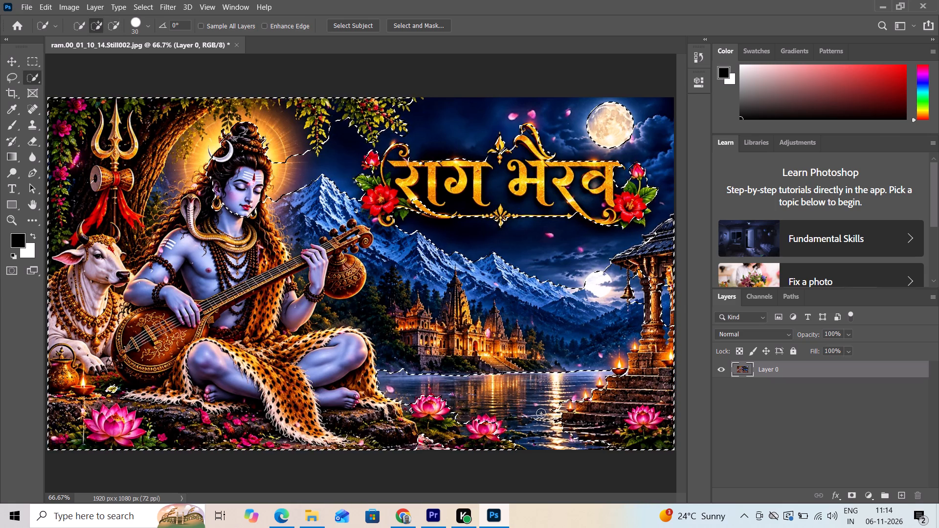
alt+click(559, 410)
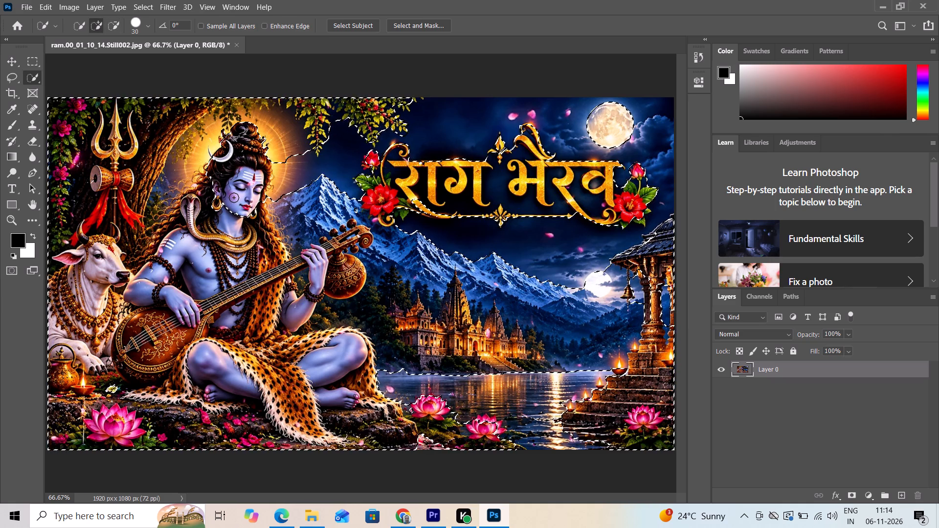
Add the remaining unselected parts of the figure's face, neck, forehead and hair to the selection.
drag(234, 199, 235, 211)
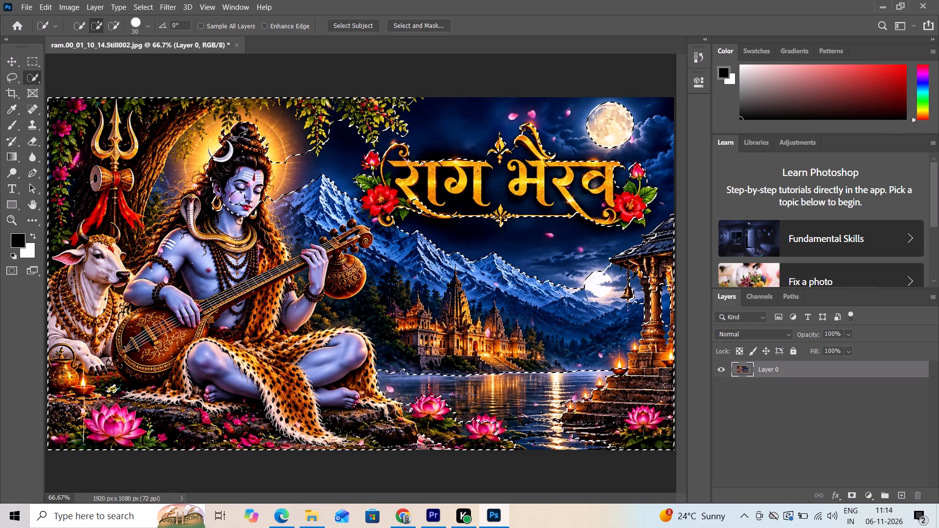
drag(246, 220, 241, 164)
drag(241, 160, 239, 147)
drag(219, 156, 220, 153)
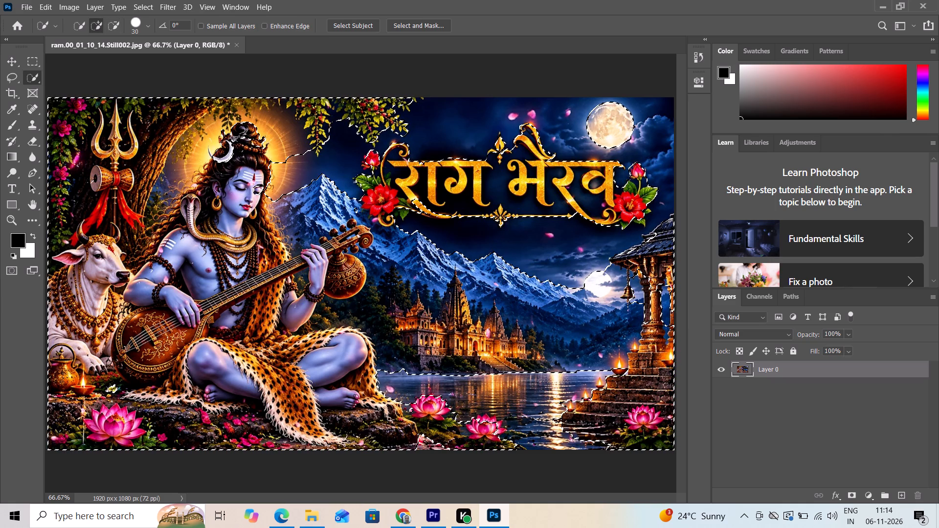
drag(220, 153, 260, 166)
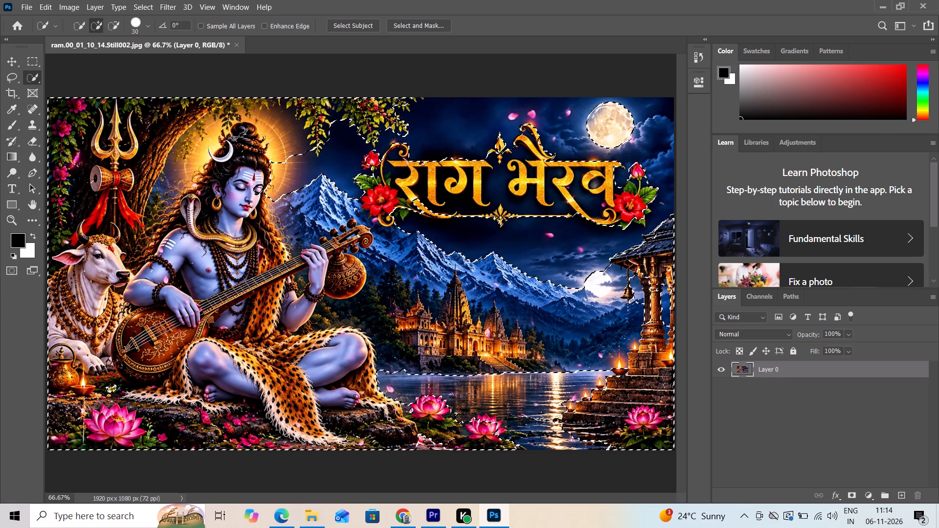
drag(260, 166, 266, 194)
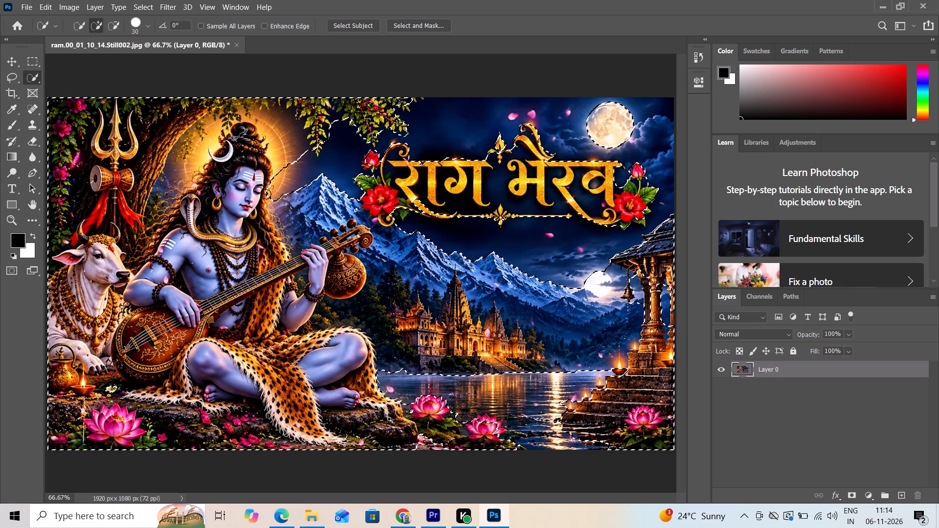
drag(266, 194, 266, 193)
Copy the selected area of Layer 0 to a new layer.
click(830, 375)
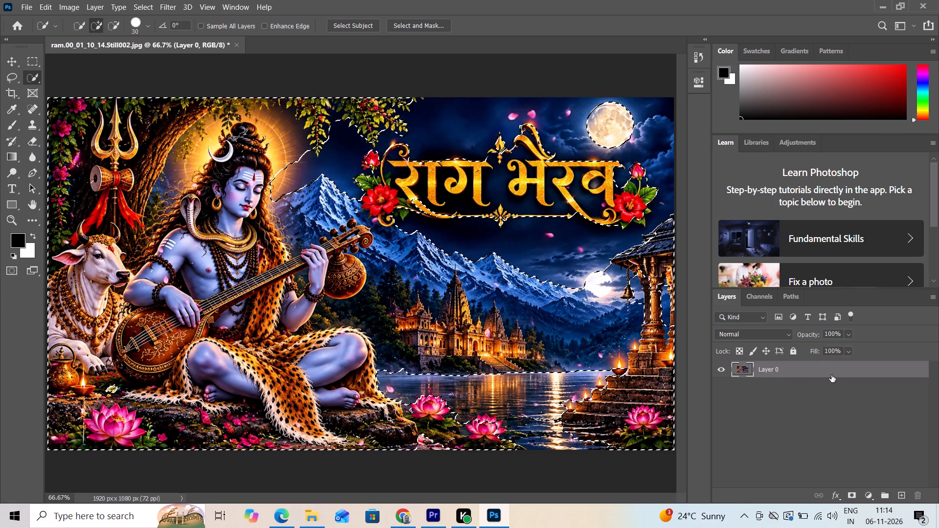
key(ctrl+j)
Check the cutout with Layer 0 hidden and shown, and delete Layer 0.
click(716, 389)
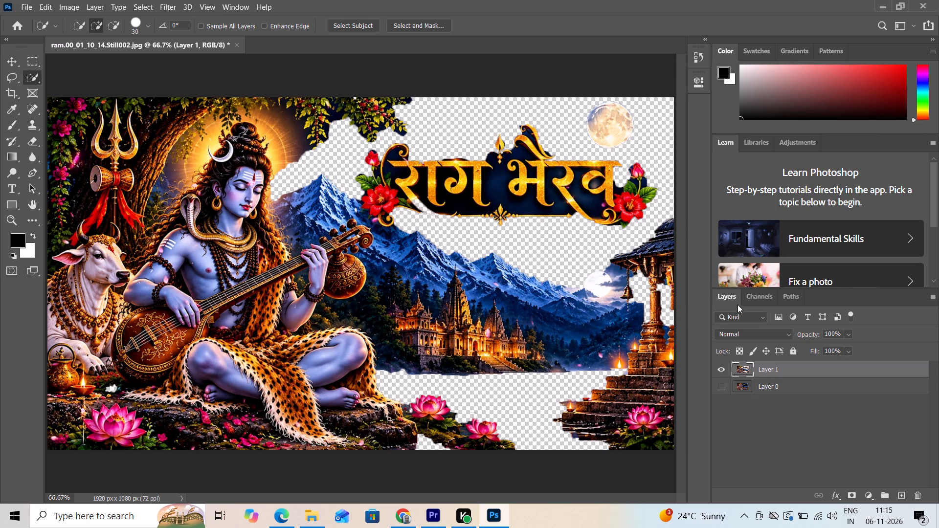
click(717, 387)
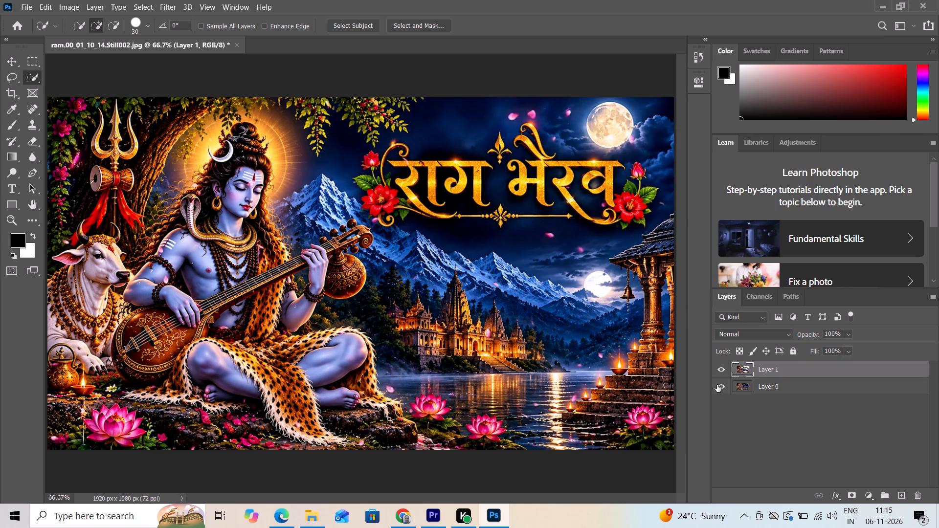
click(719, 388)
click(808, 389)
key(Delete)
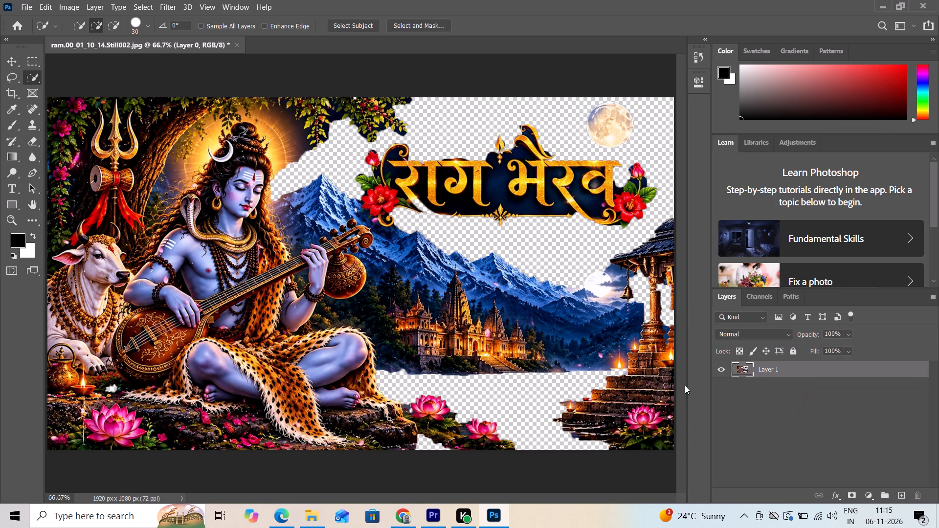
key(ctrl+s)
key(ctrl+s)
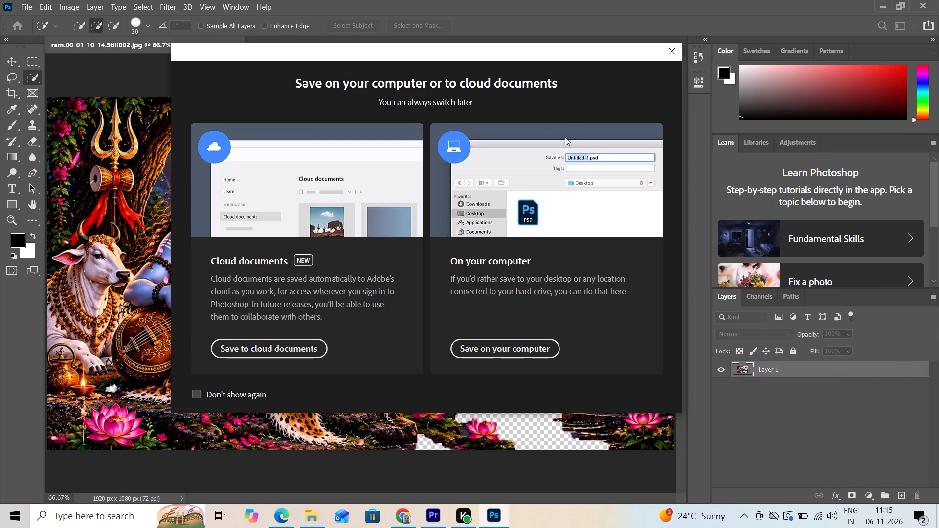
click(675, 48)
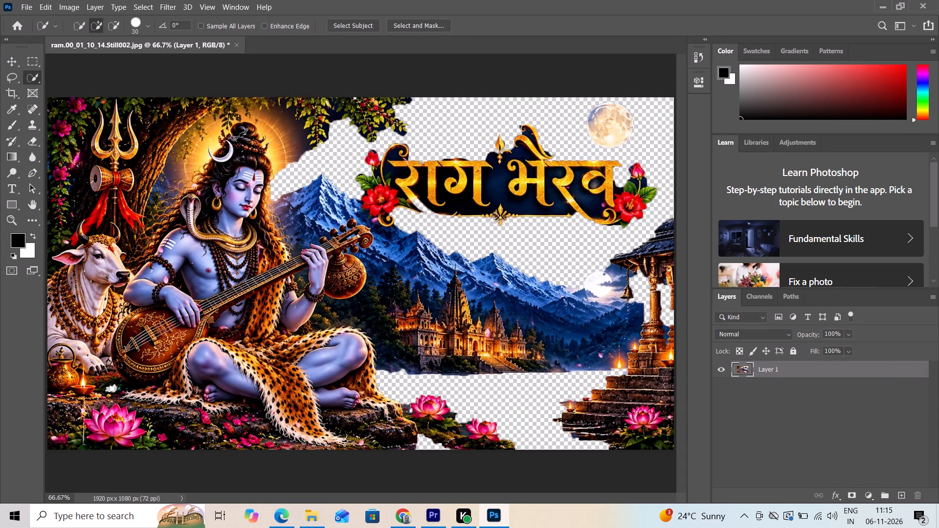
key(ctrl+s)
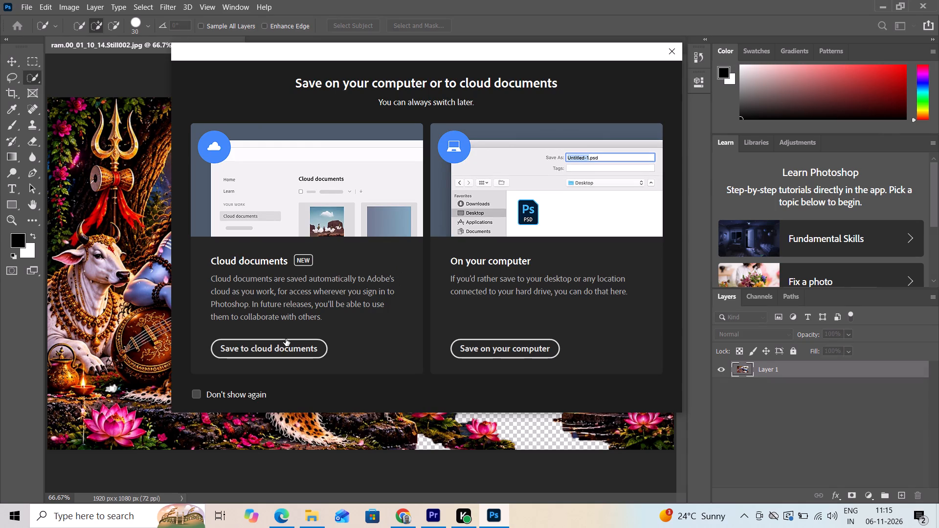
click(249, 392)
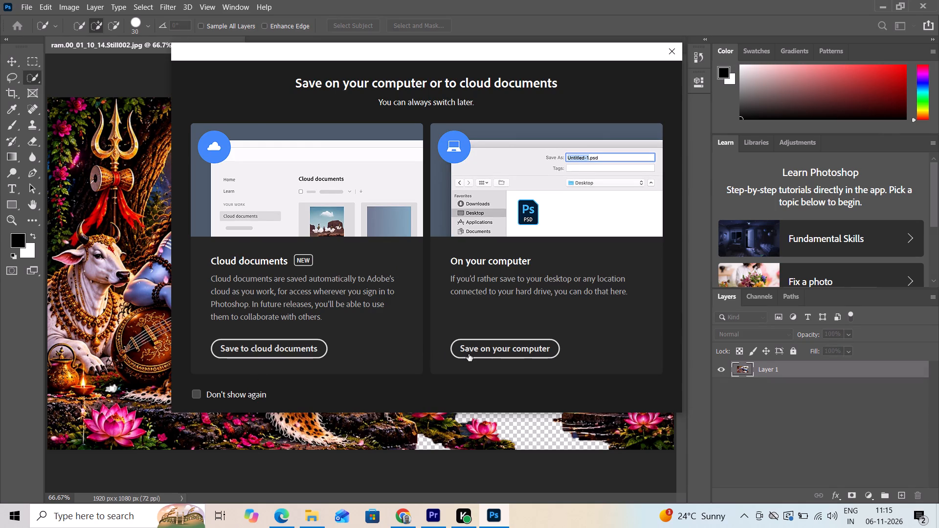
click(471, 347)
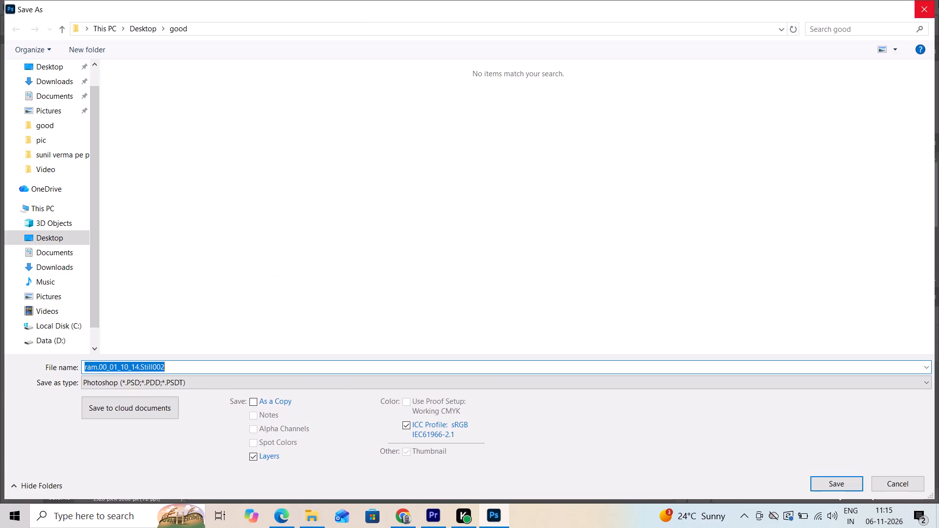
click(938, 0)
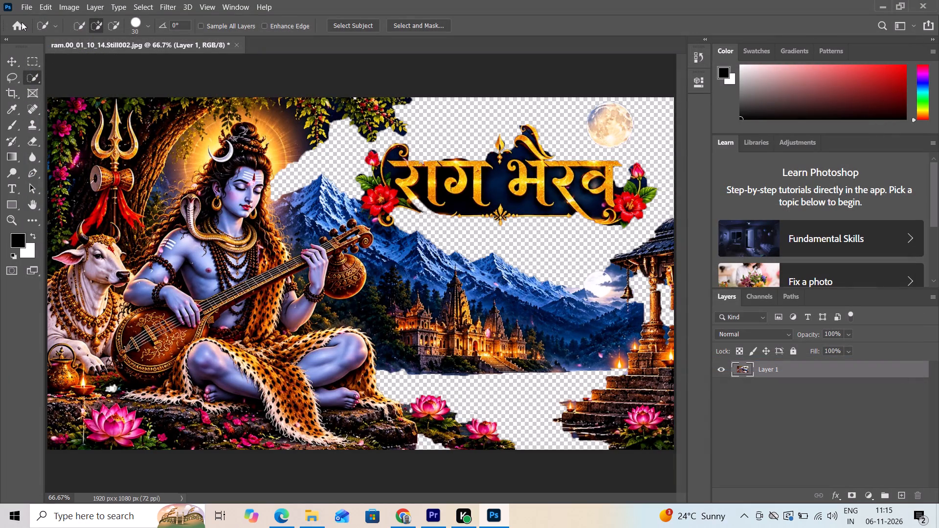
Save the cutout document as the layered Photoshop file ram.00_01_10_14.Still002 in the Desktop good folder.
click(28, 5)
click(32, 138)
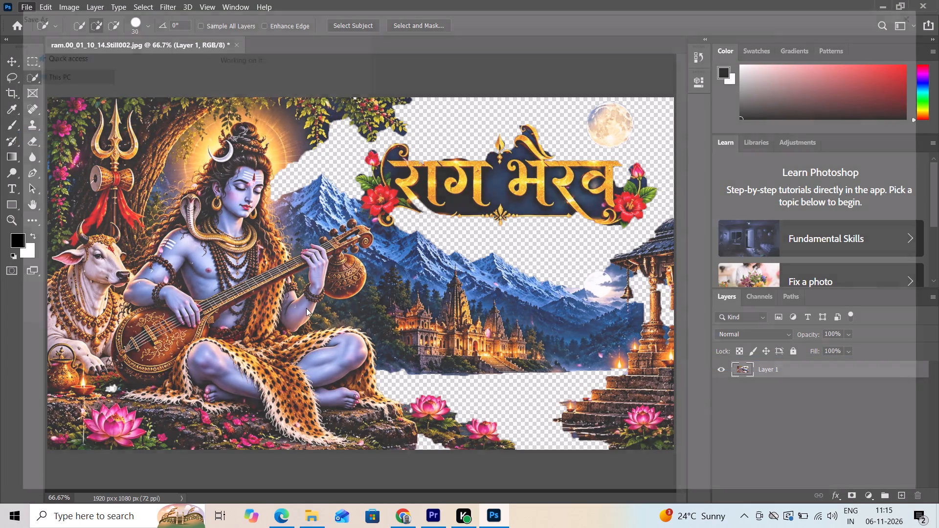
click(813, 478)
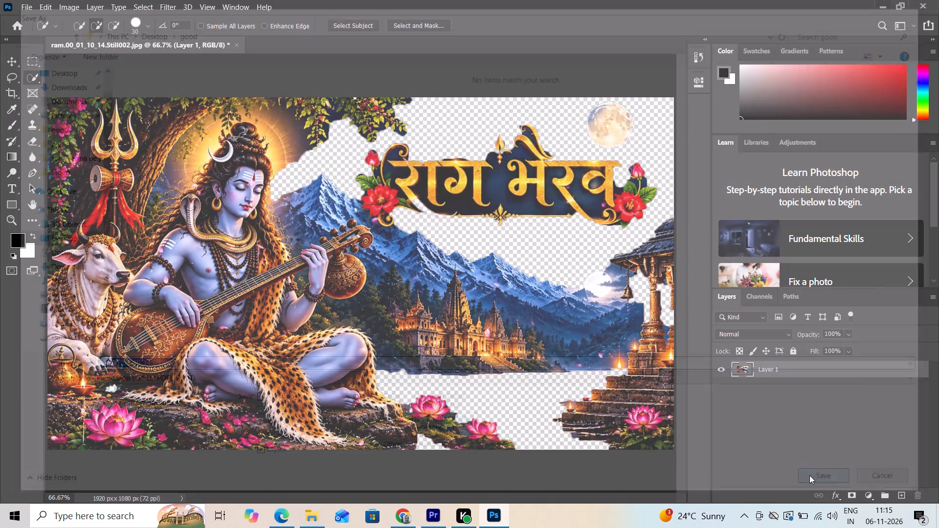
click(590, 131)
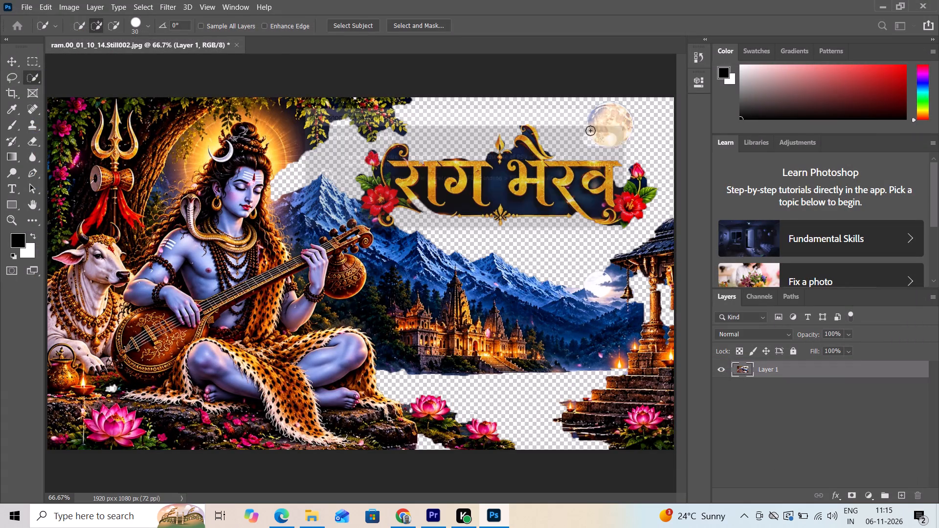
Switch to Premiere Pro and check the ram sequence at 00;00;08;29, toggling the output of video track V1.
click(430, 524)
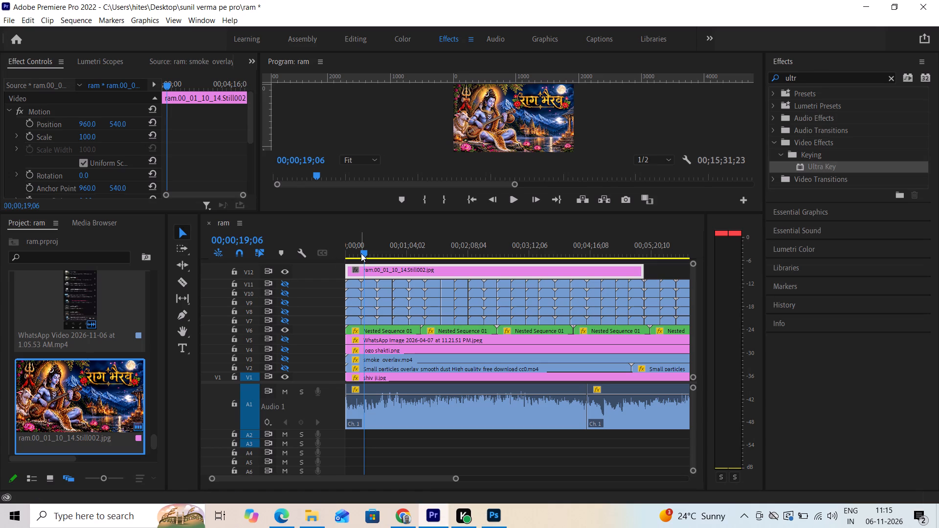
drag(361, 253, 351, 255)
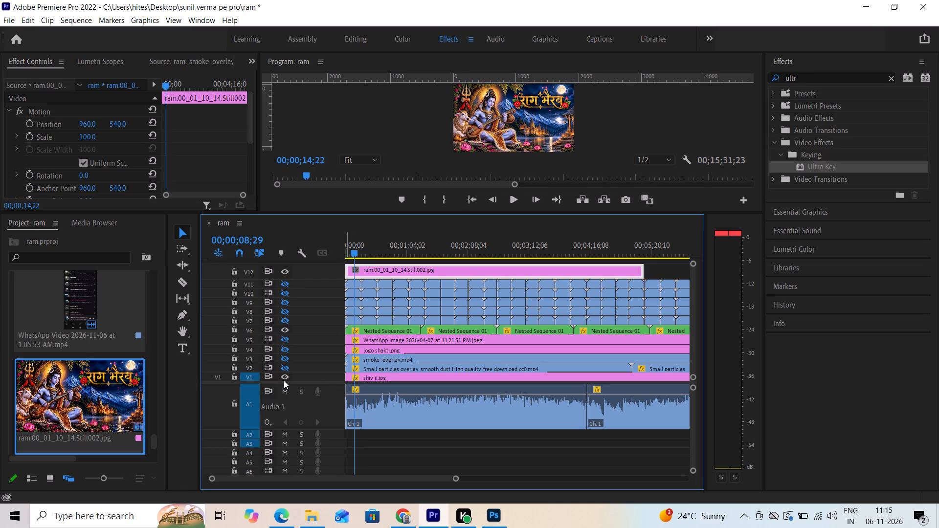
click(284, 378)
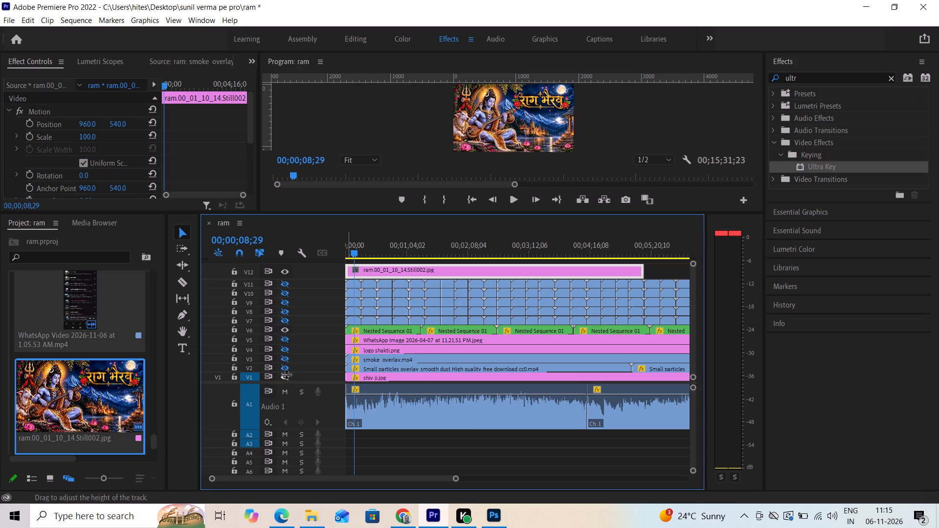
click(286, 374)
Switch to Photoshop and save the cutout's PSD file again.
click(487, 514)
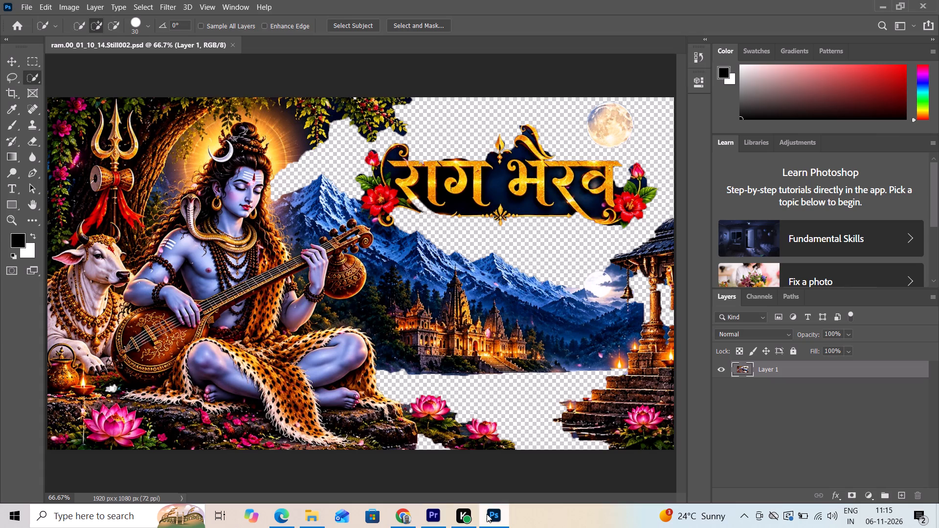
key(ctrl+s)
key(ctrl+s)
Switch to Premiere Pro and turn off the output of video track V1.
click(437, 519)
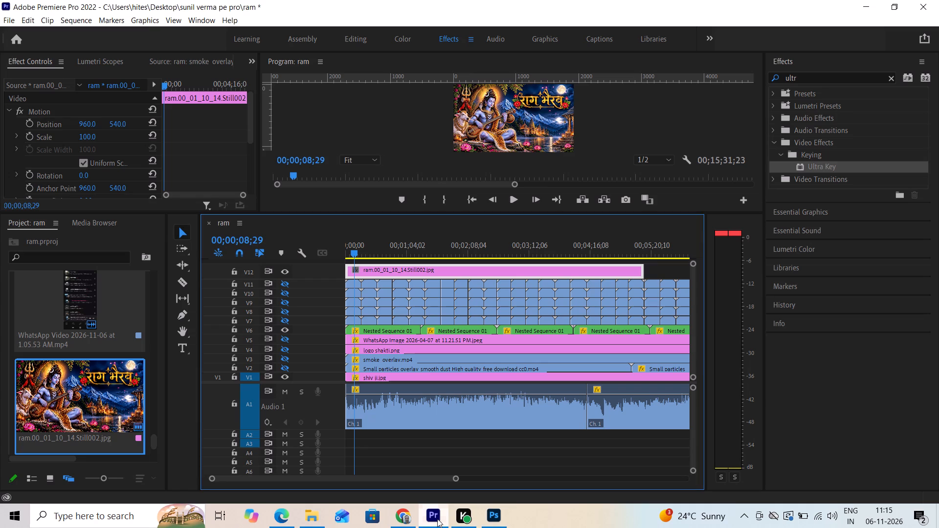
click(283, 375)
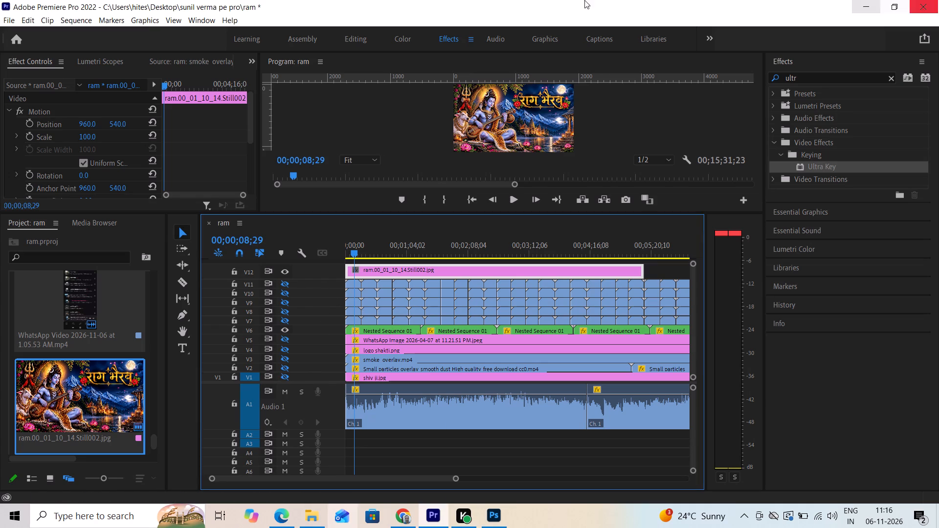
Scrub through the ram.00_01_10_14.Still002.jpg clip and toggle track V12's output to compare the picture with and without it.
click(453, 271)
drag(354, 250, 438, 250)
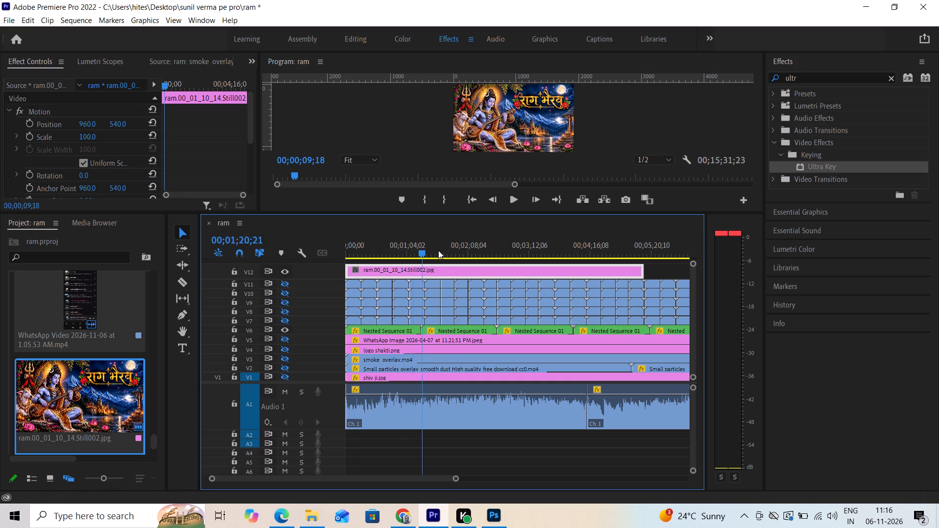
drag(438, 250, 406, 293)
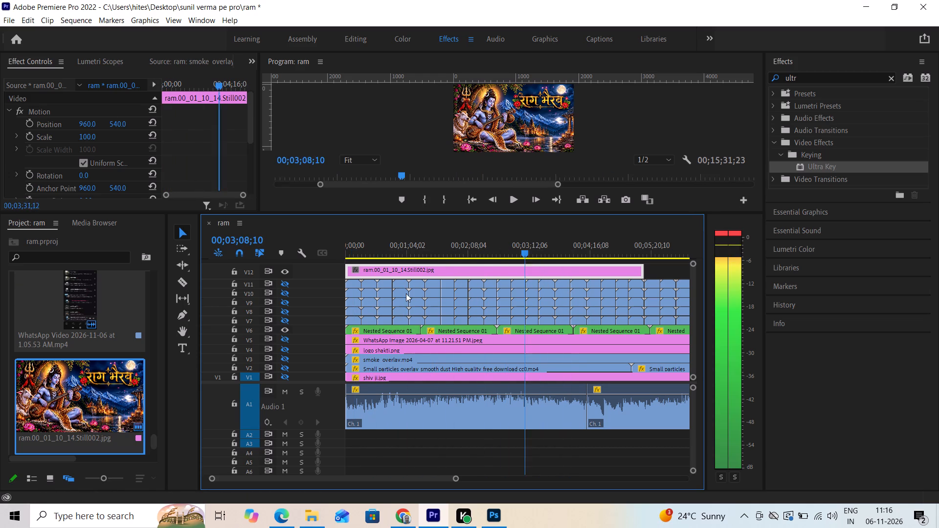
drag(406, 293, 375, 290)
click(286, 272)
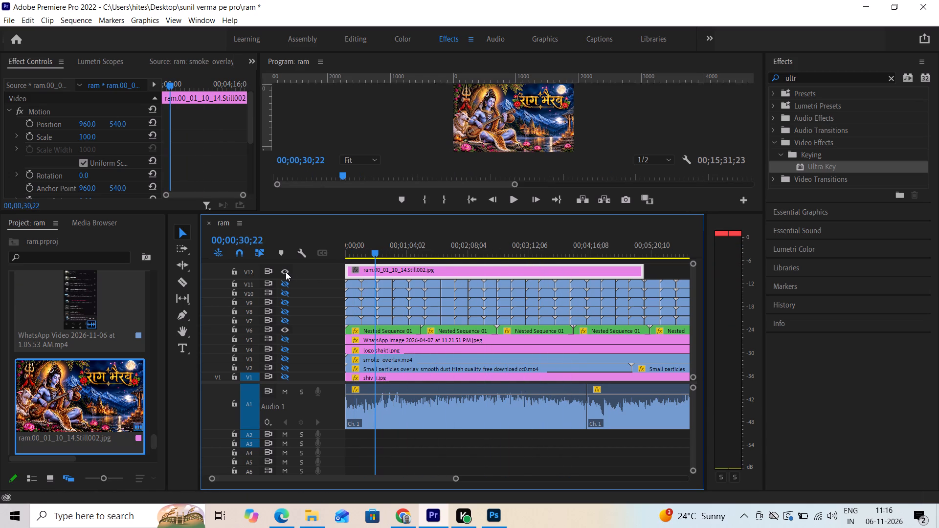
click(286, 272)
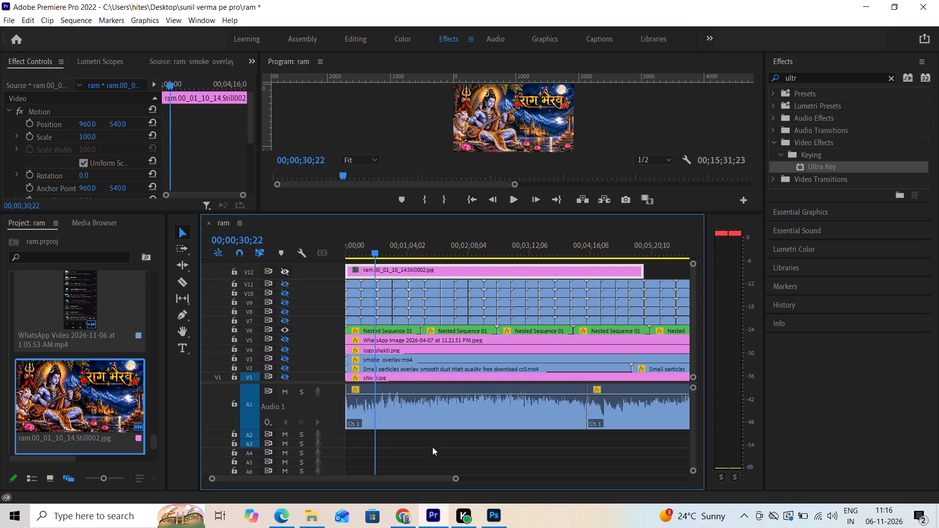
click(281, 269)
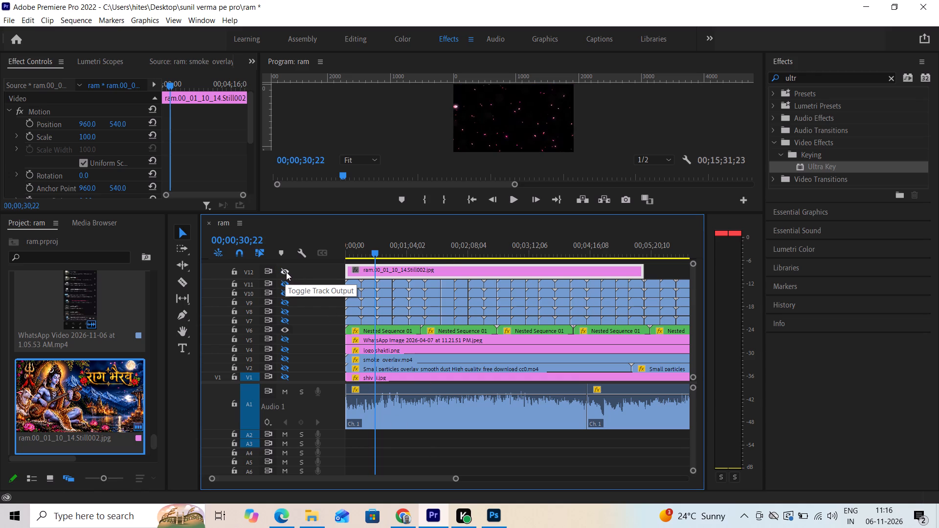
click(286, 271)
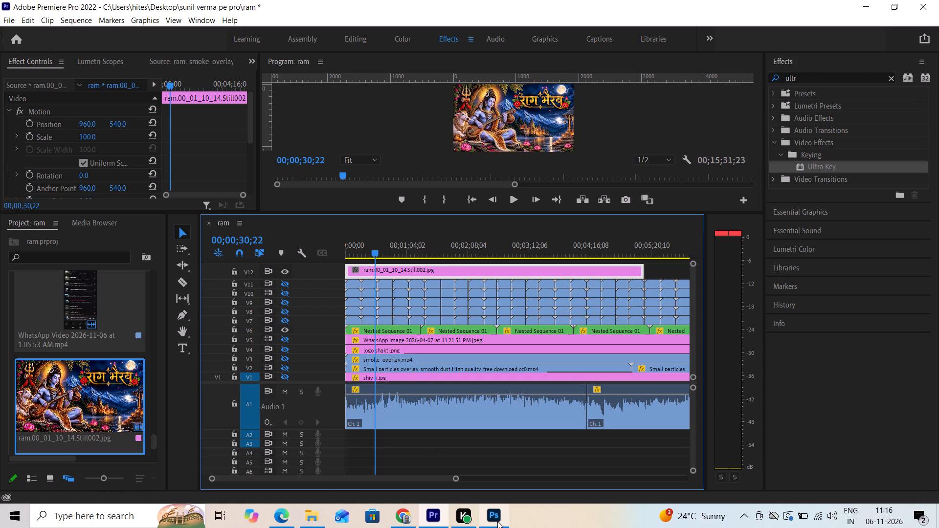
Switch to Photoshop and save the cutout as a maximum-quality (12) JPEG named ram.00_01_10_14.Still0022 in the good folder.
click(495, 521)
click(25, 7)
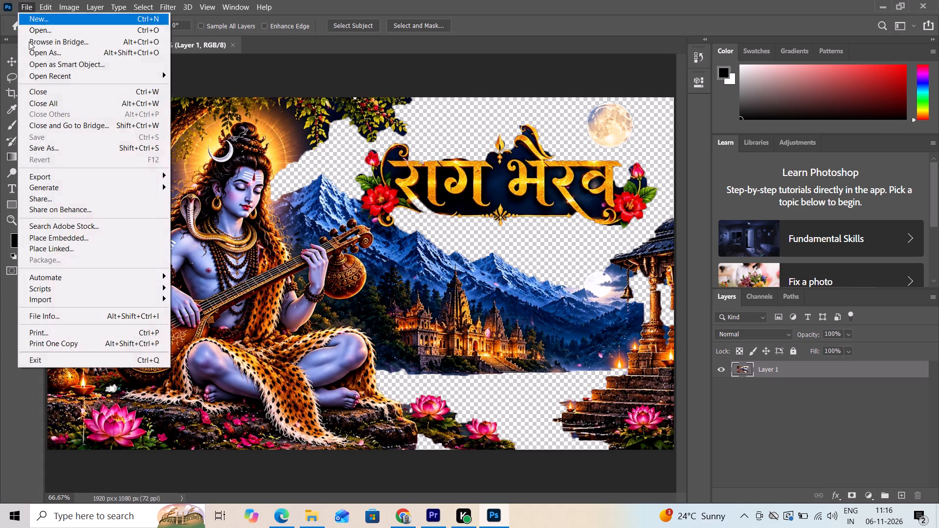
click(55, 151)
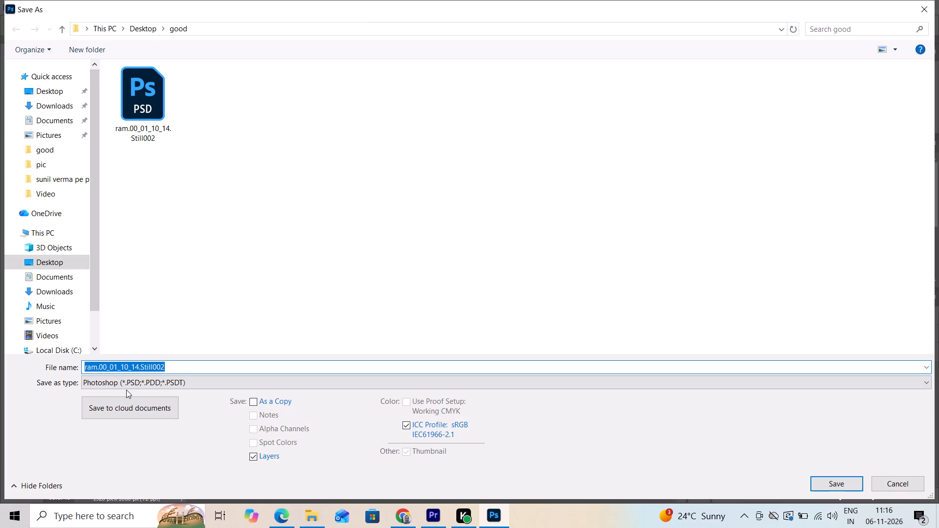
click(188, 390)
click(188, 381)
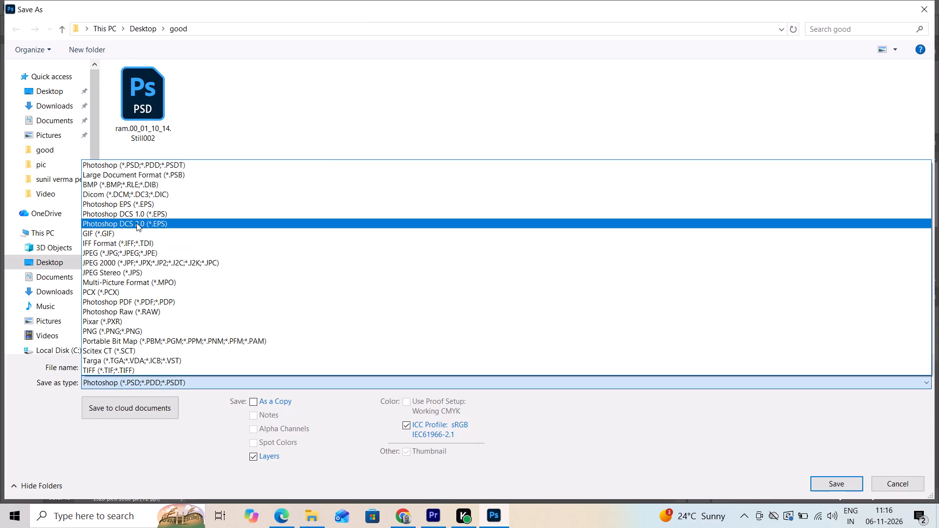
click(143, 248)
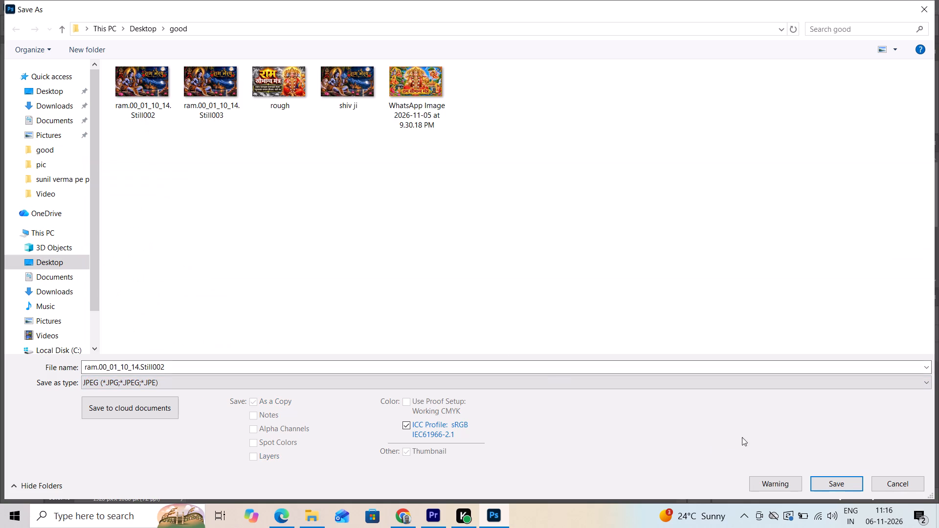
click(835, 481)
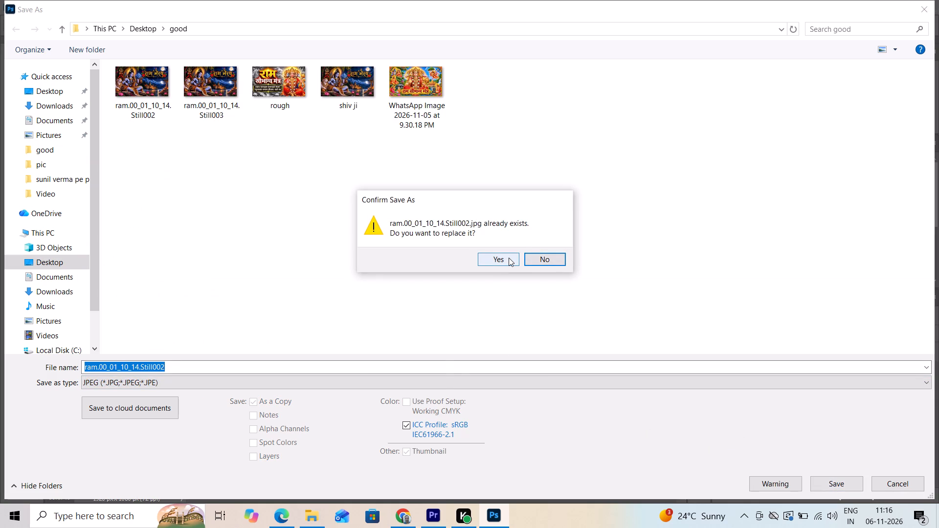
click(537, 256)
click(473, 365)
click(473, 367)
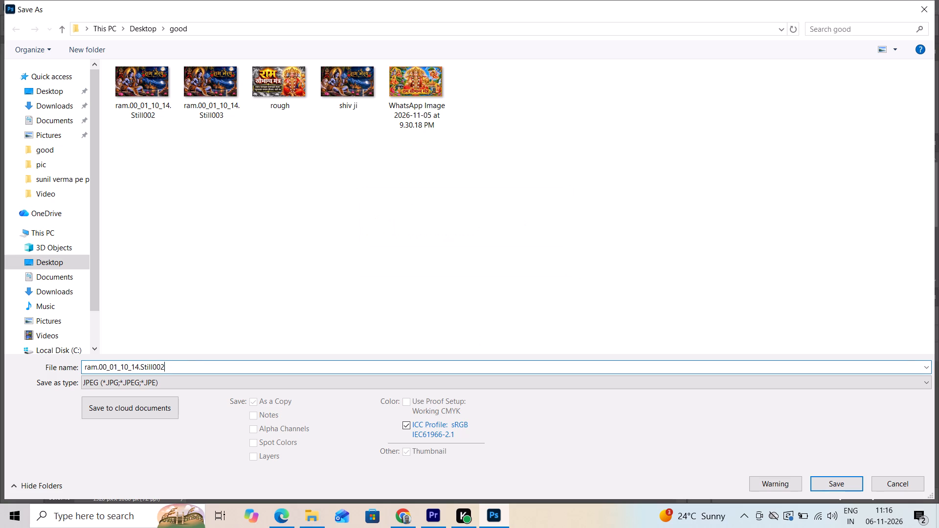
key(2)
key(Return)
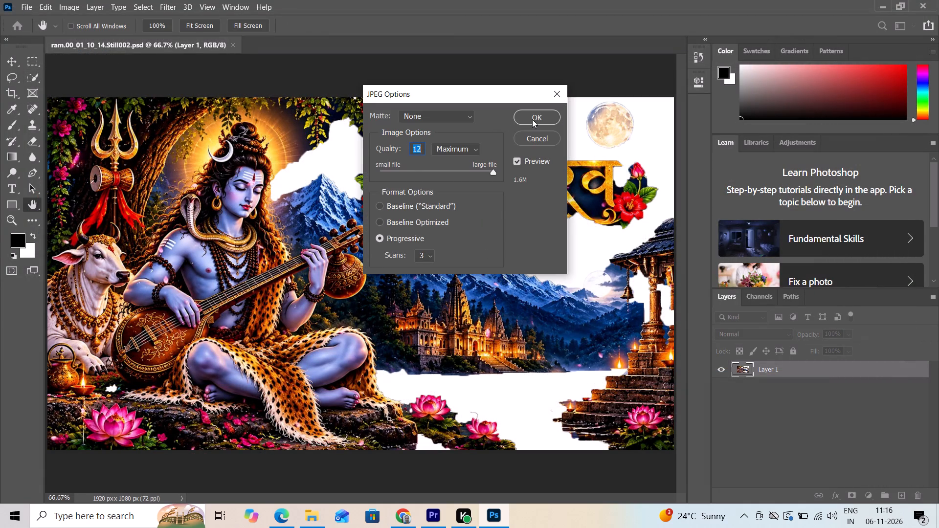
click(532, 119)
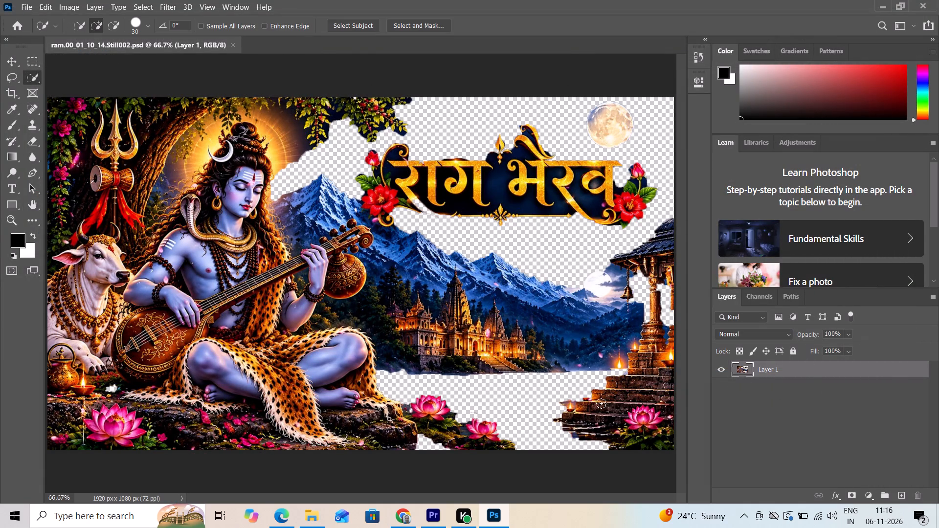
Switch to Premiere Pro and scrub back through the ram.00_01_10_14.Still002.jpg clip to check the picture.
click(434, 521)
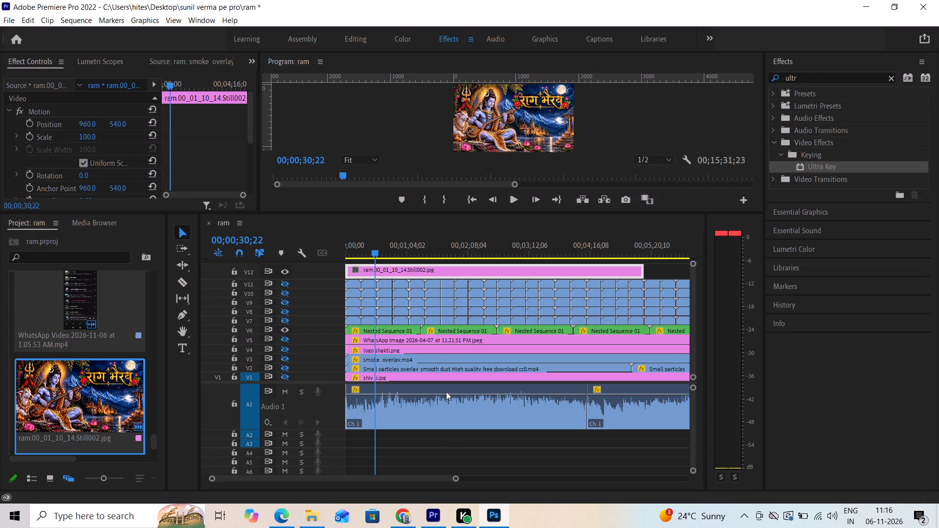
drag(373, 253, 367, 253)
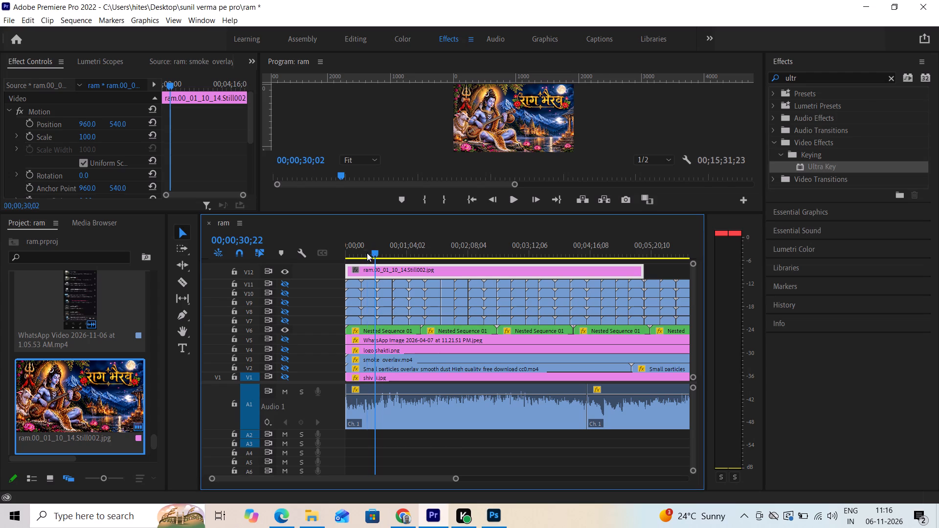
drag(367, 253, 367, 261)
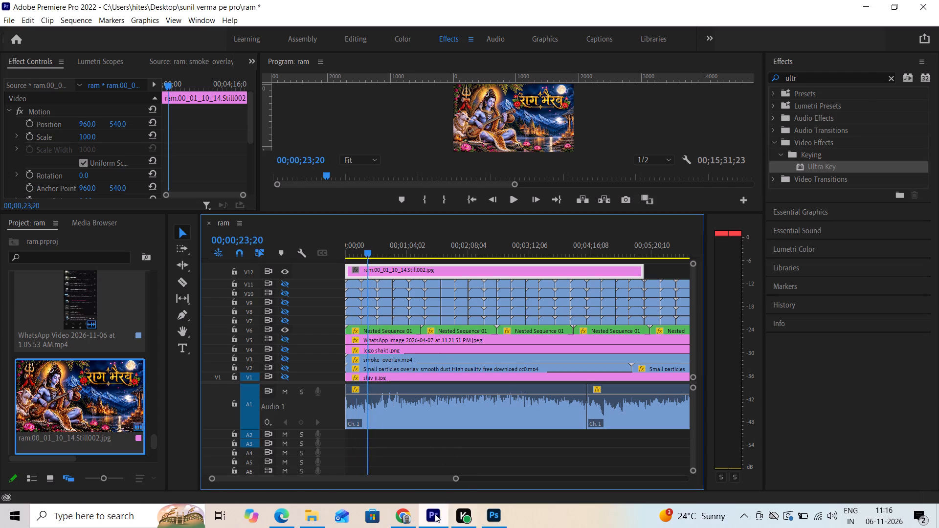
Switch to Photoshop and save the cutout over ram.00_01_10_14.Still002.psd in the good folder with Maximize Compatibility on.
click(488, 508)
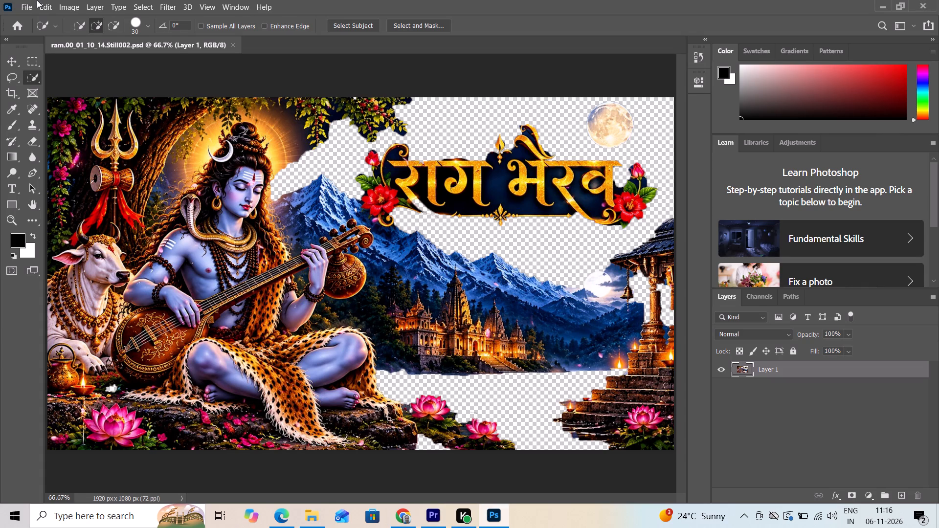
click(29, 1)
click(75, 156)
click(75, 146)
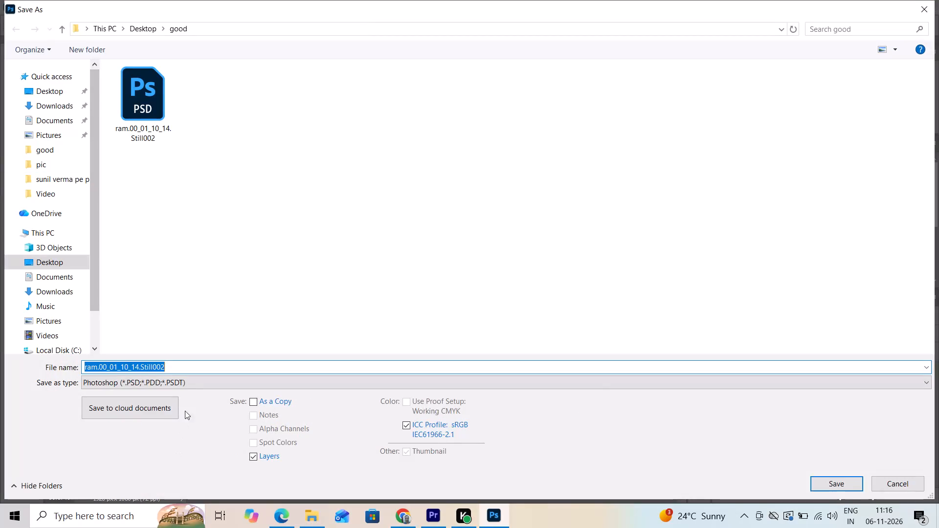
click(845, 486)
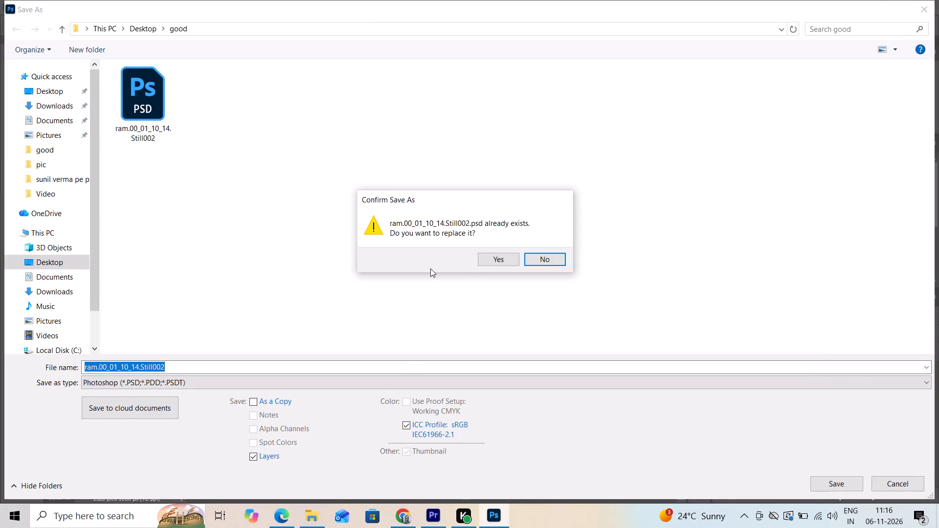
click(511, 258)
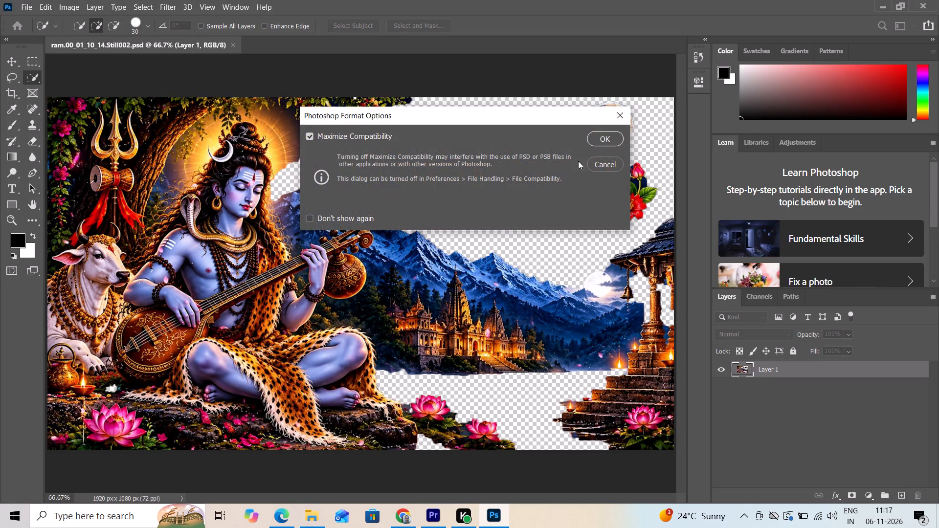
click(594, 138)
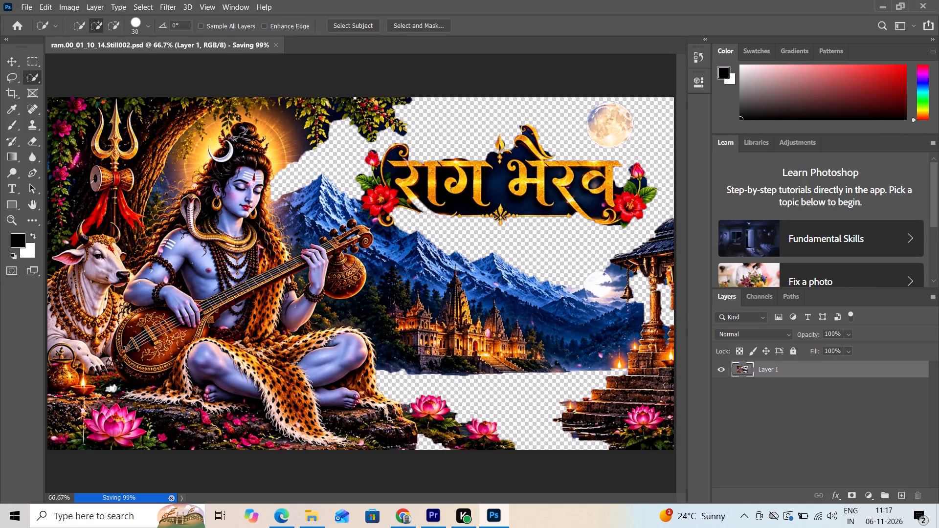
Switch to Premiere Pro and scrub forward through the ram.00_01_10_14.Still002.jpg clip to check the picture.
click(440, 517)
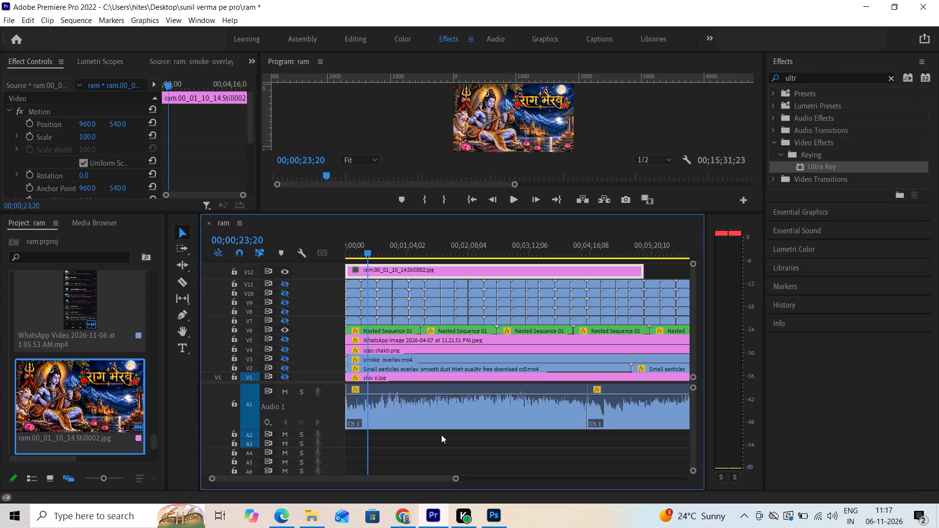
drag(366, 251, 401, 251)
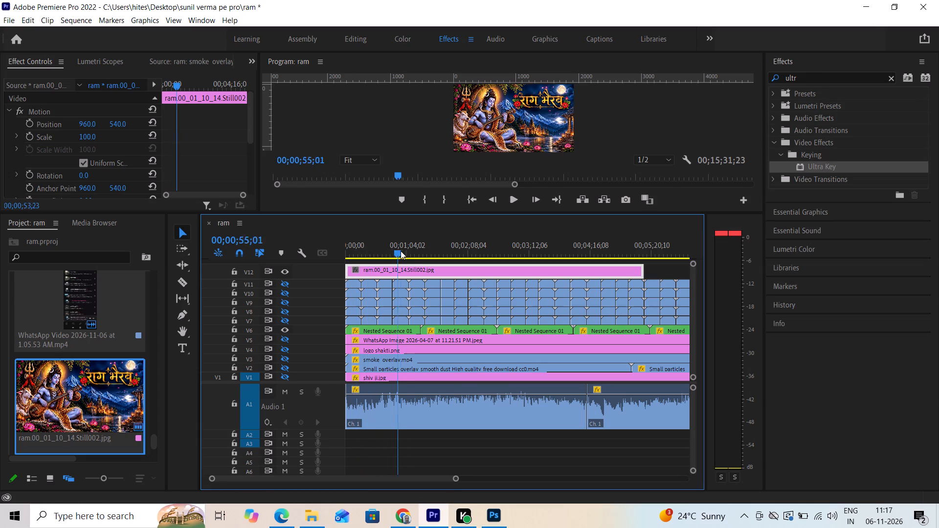
drag(401, 251, 425, 259)
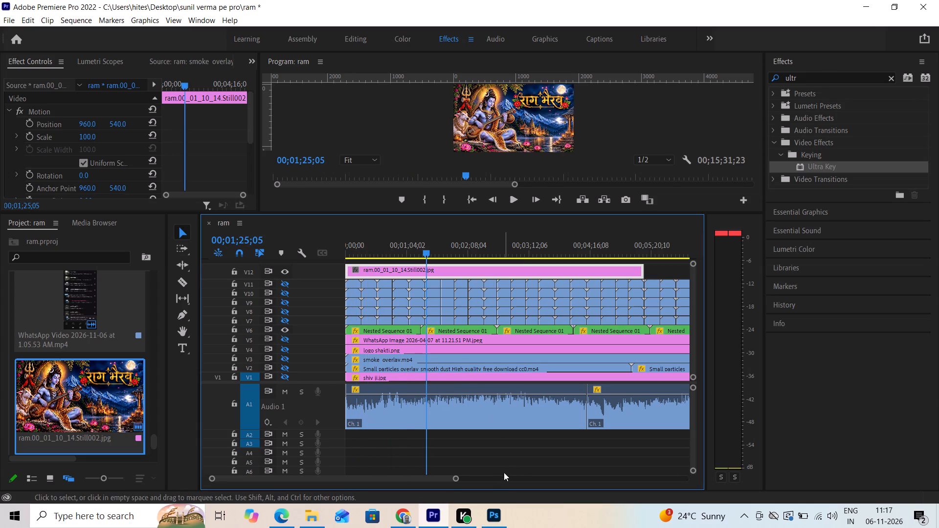
Switch to Photoshop and save the cutout as a maximum-quality (12) JPEG over ram.00_01_10_14.Still002.jpg in the good folder.
click(431, 510)
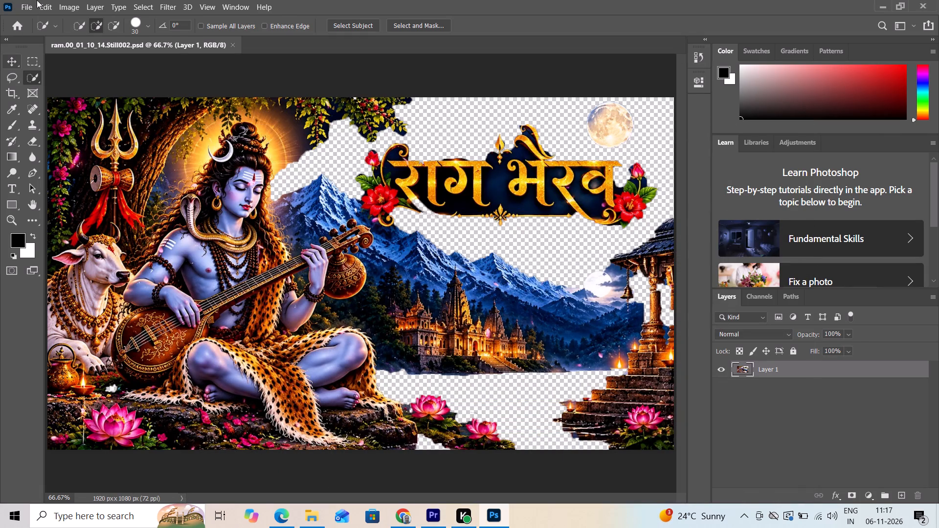
click(25, 10)
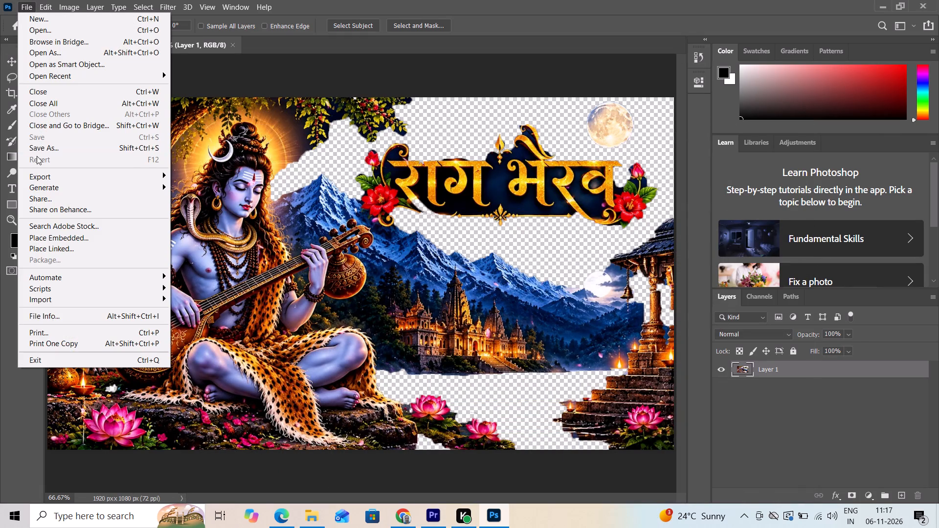
click(37, 147)
click(242, 380)
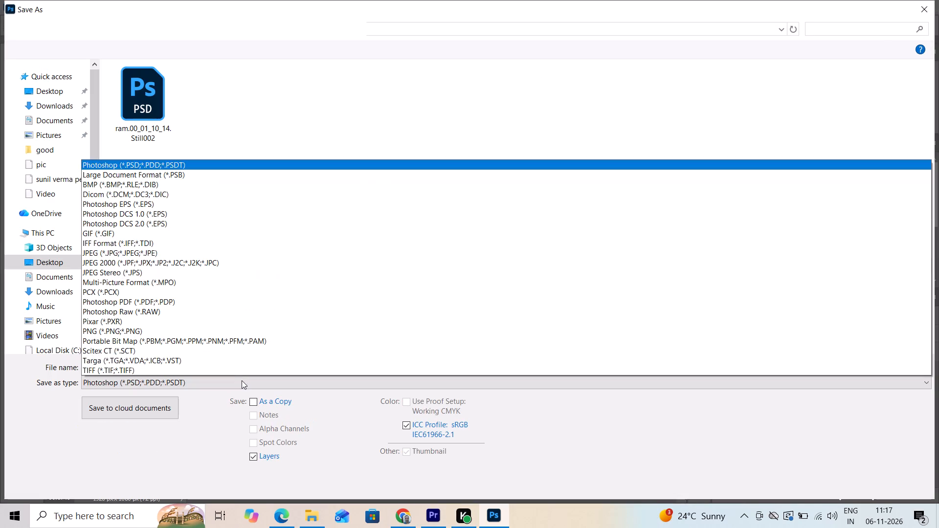
click(201, 249)
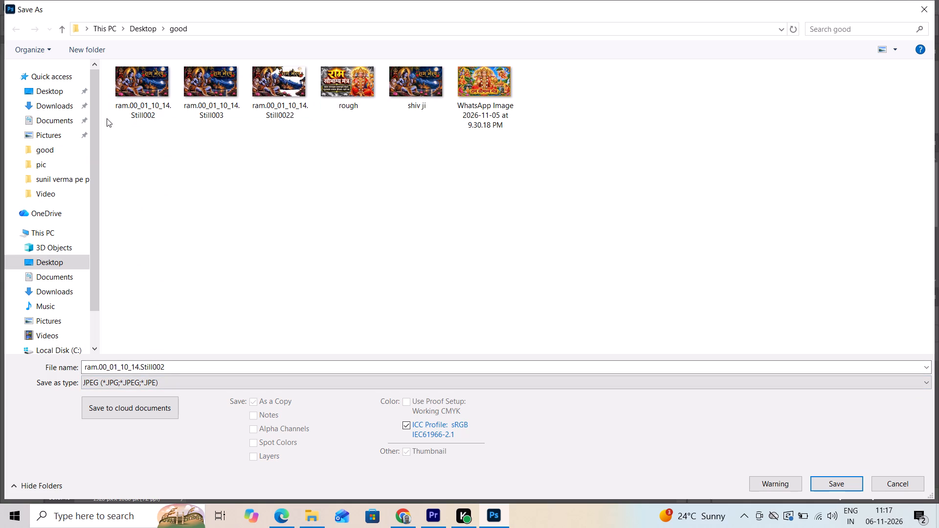
click(812, 480)
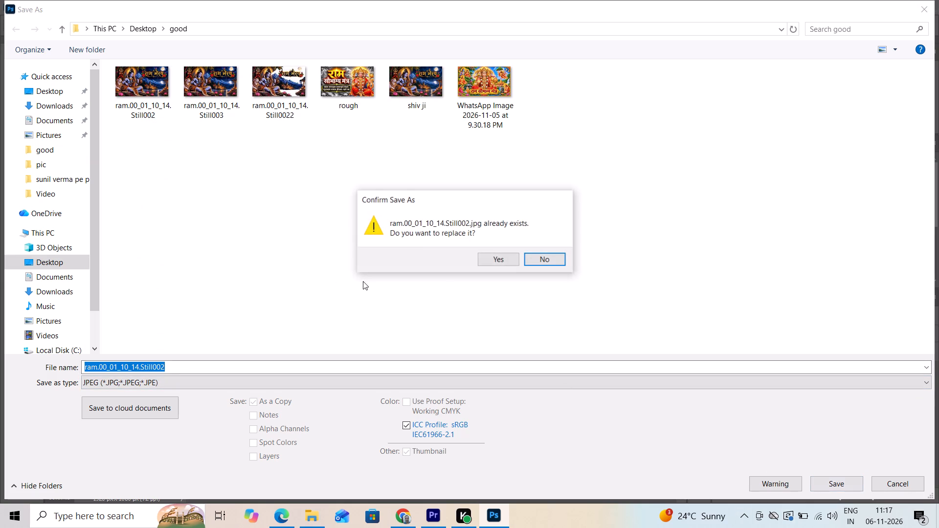
click(498, 255)
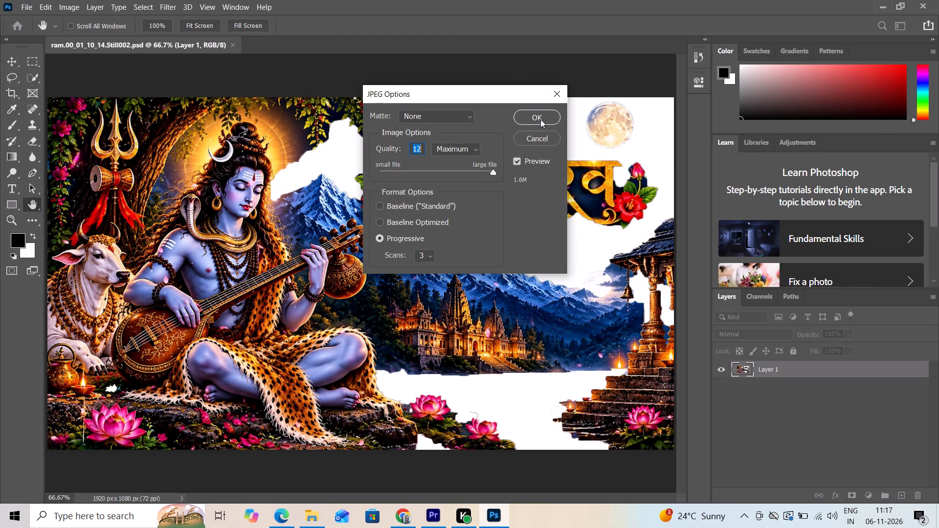
click(540, 119)
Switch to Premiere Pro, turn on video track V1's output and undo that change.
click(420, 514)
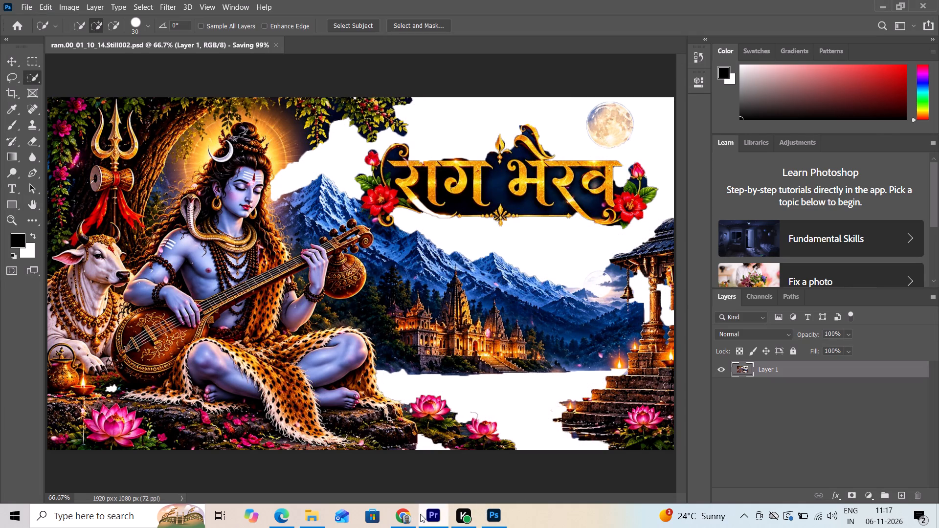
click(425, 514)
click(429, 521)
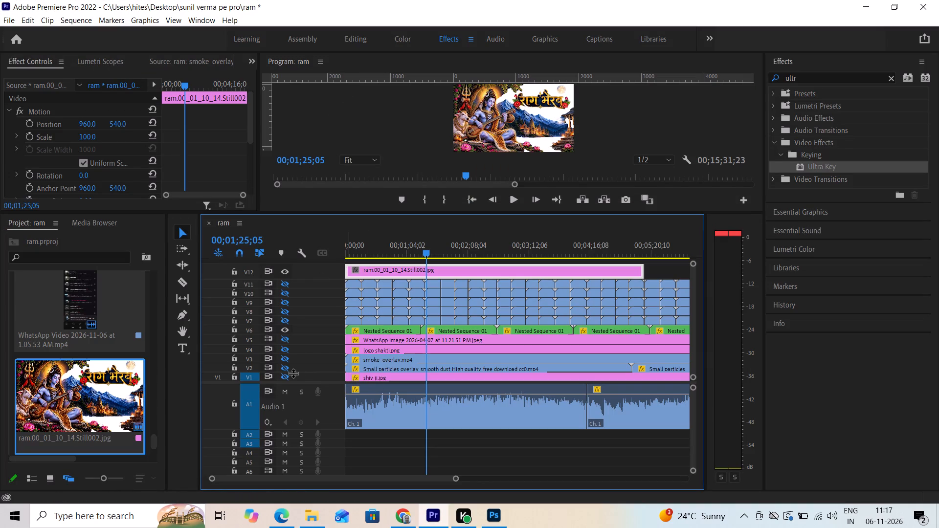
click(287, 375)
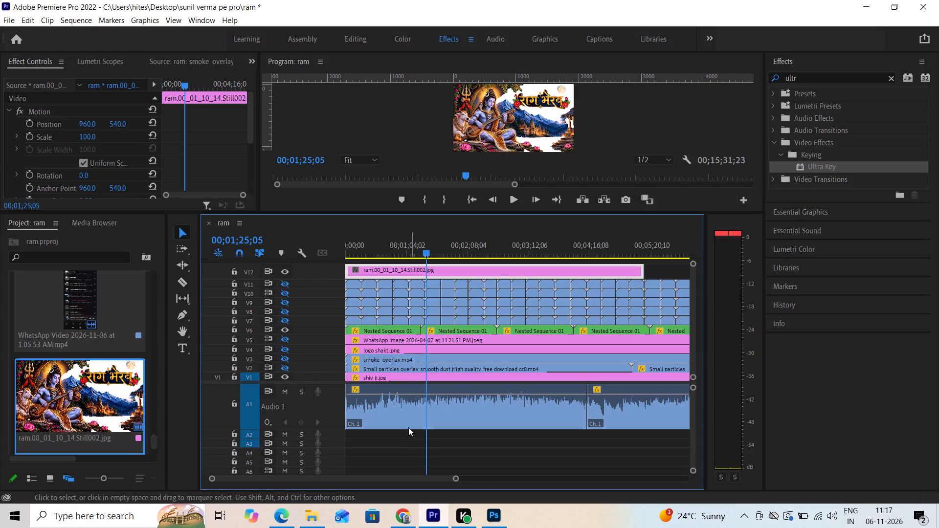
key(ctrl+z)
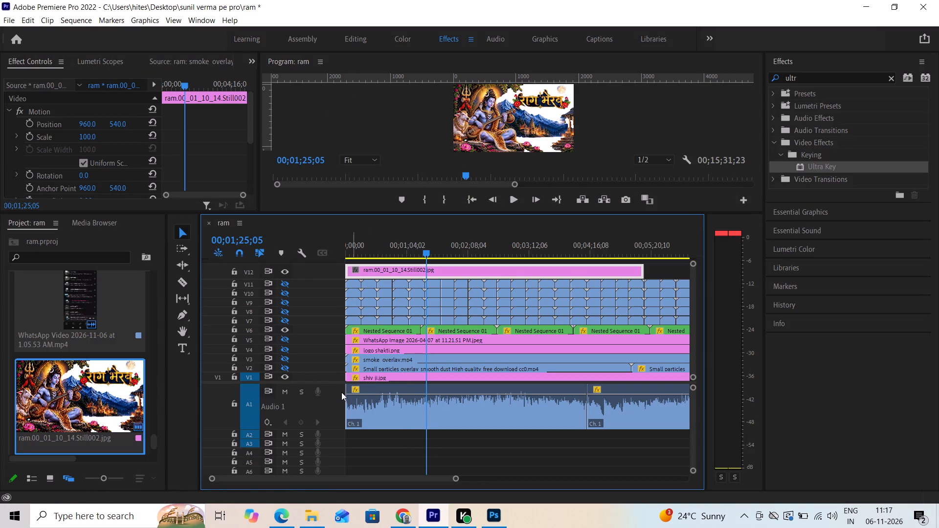
Switch to Photoshop, undo and redo the removal of Layer 0, and save the cutout's PSD file.
ctrl+click(482, 520)
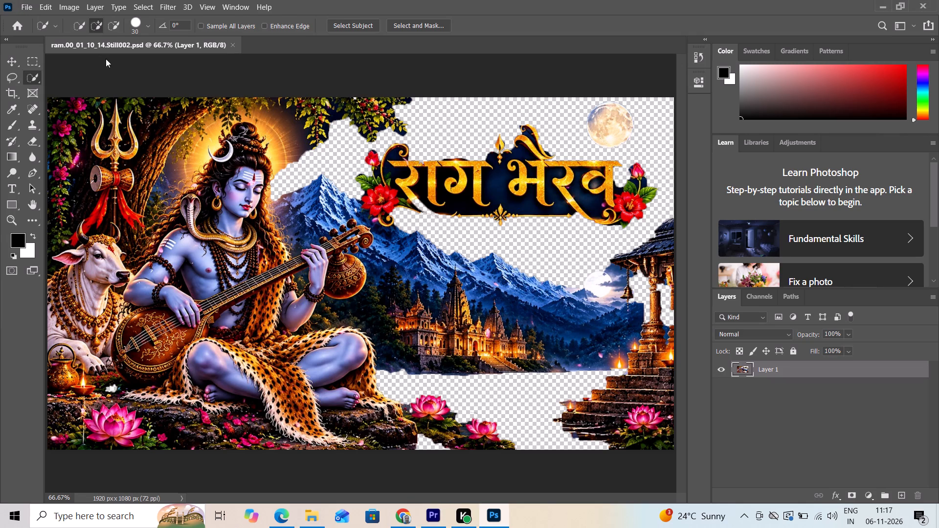
key(ctrl+z)
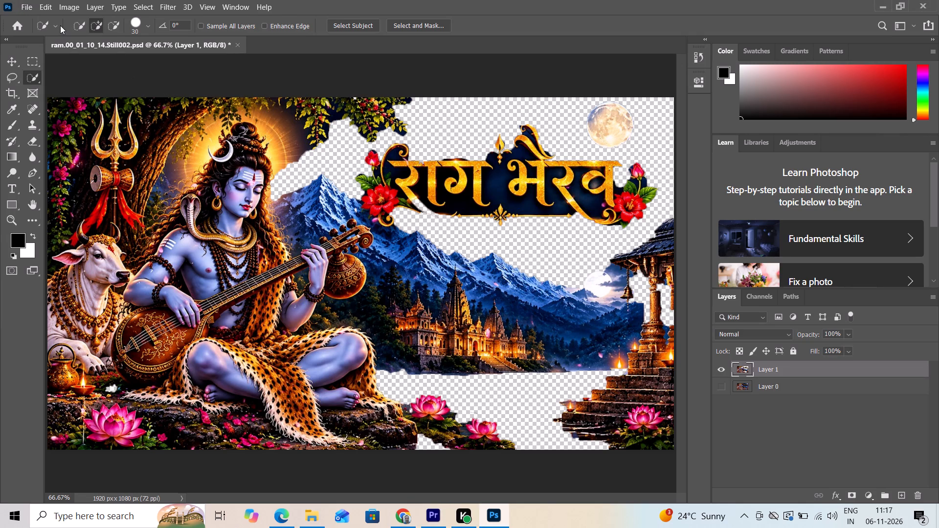
key(ctrl+shift+z)
click(31, 2)
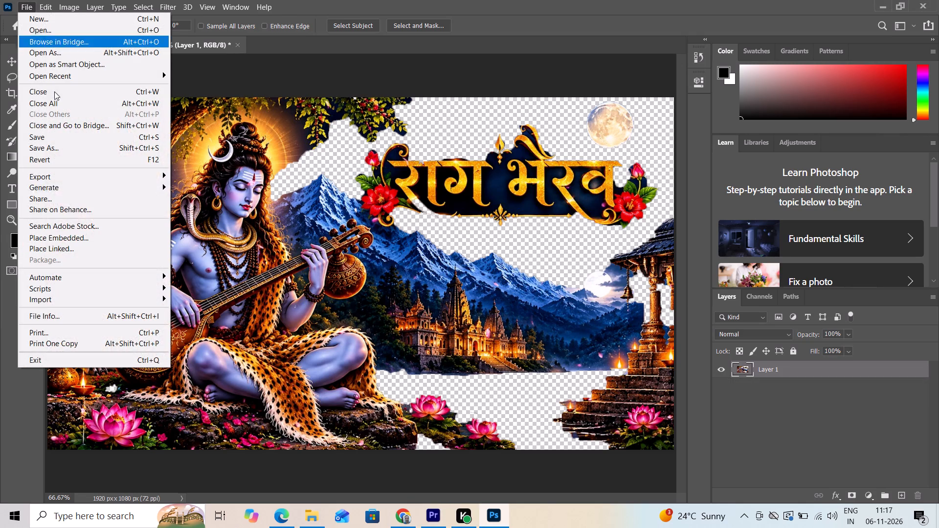
click(74, 137)
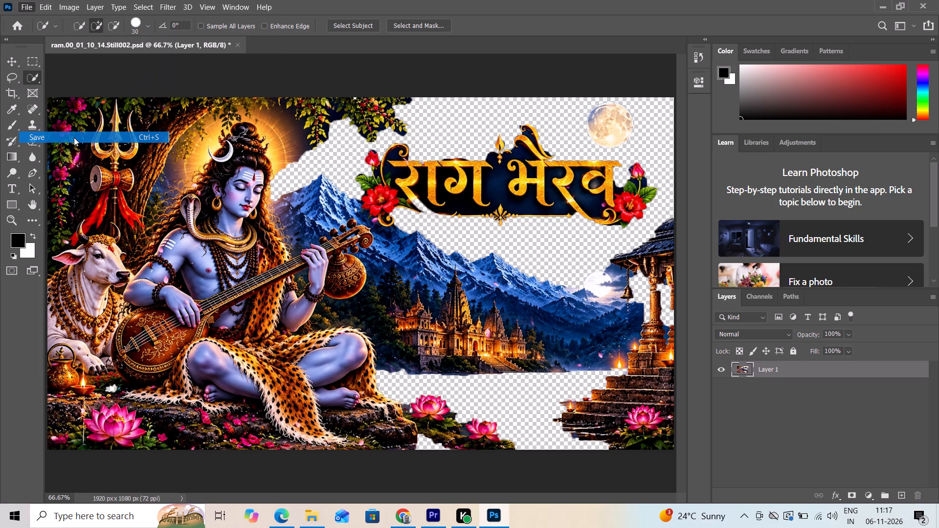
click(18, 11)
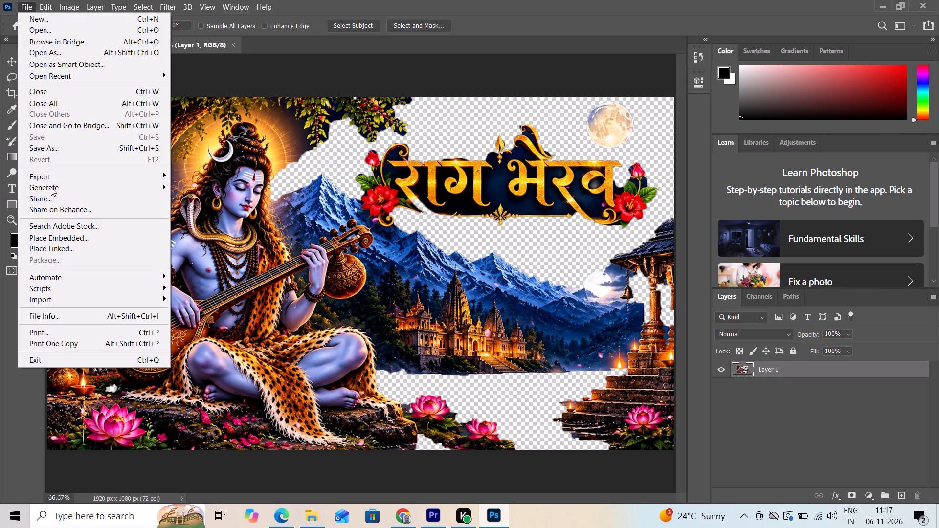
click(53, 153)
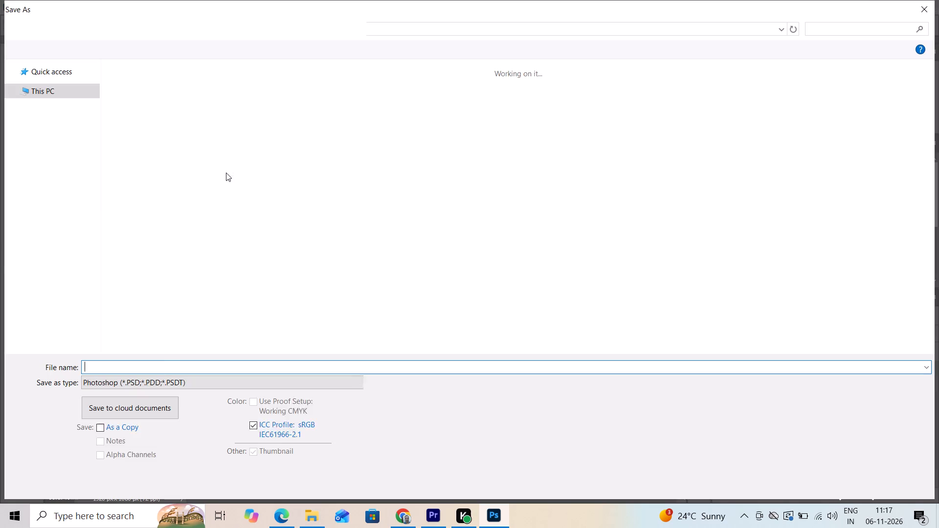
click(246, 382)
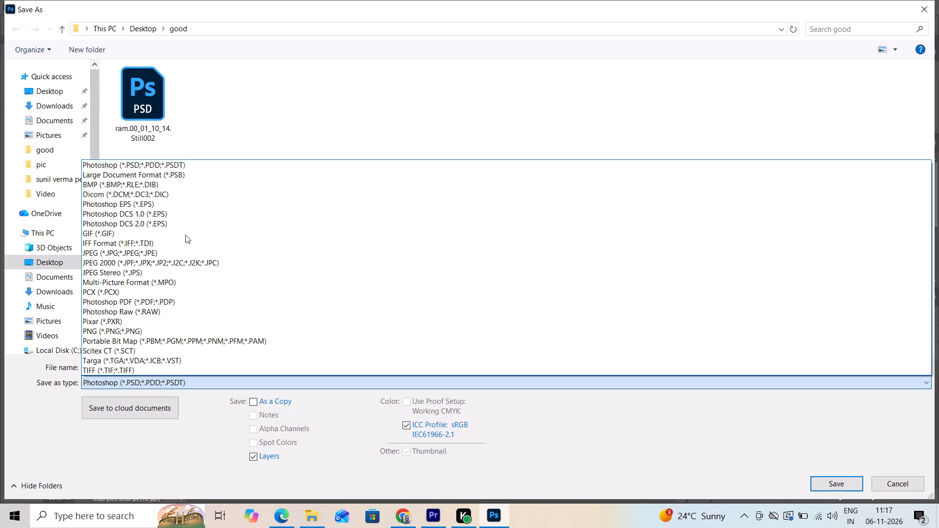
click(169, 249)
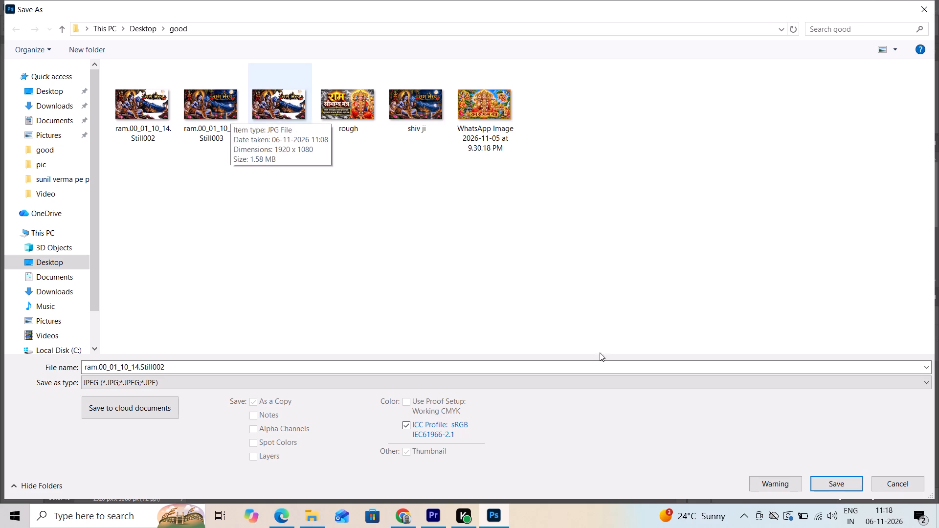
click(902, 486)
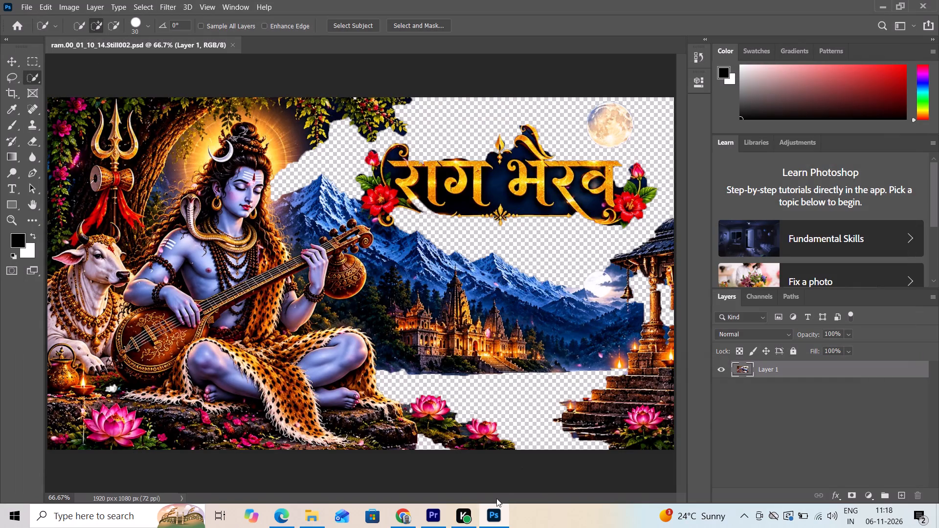
Switch to Premiere Pro and delete the shiv ji.jpg clip from video track V1.
click(434, 515)
click(386, 375)
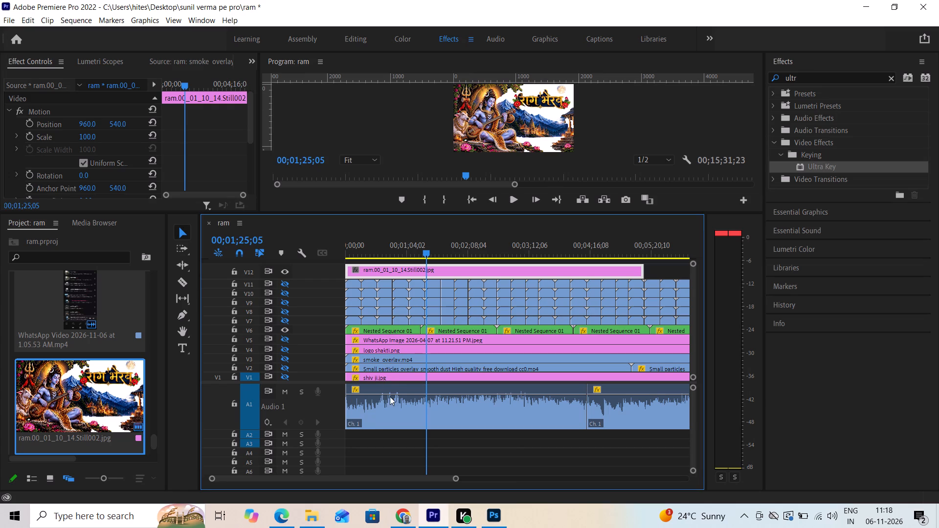
click(388, 378)
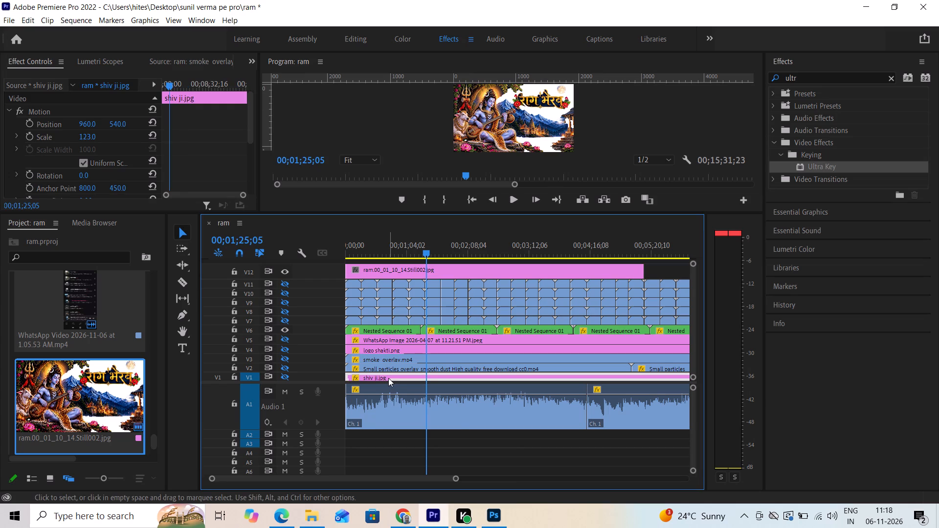
key(Delete)
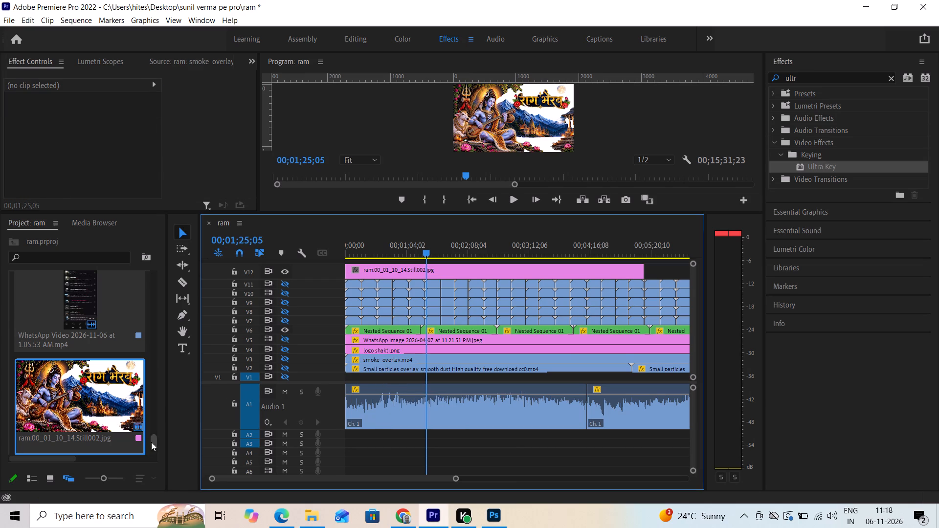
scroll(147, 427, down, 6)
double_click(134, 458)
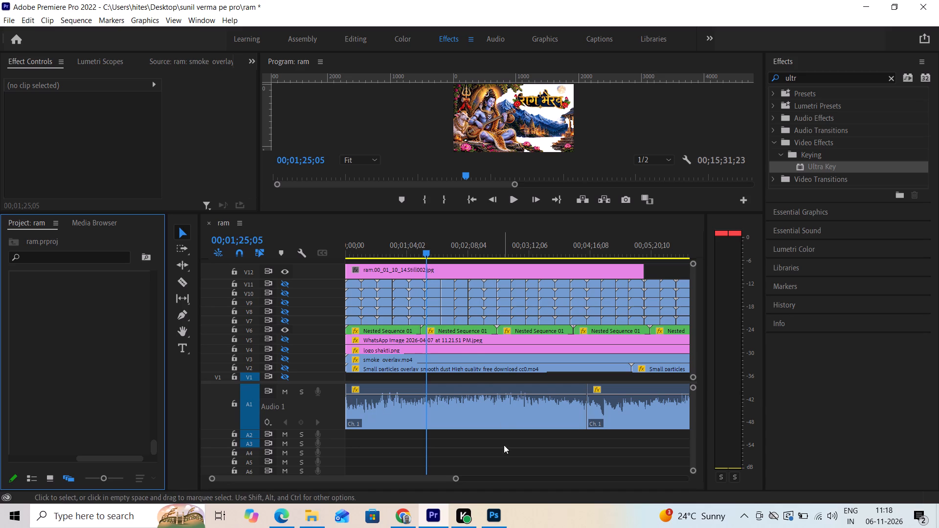
Switch to Photoshop.
click(495, 527)
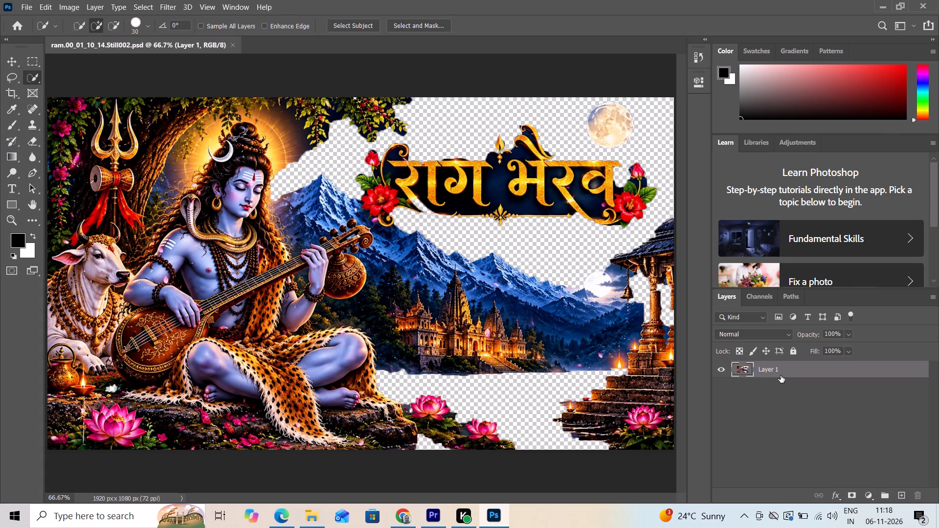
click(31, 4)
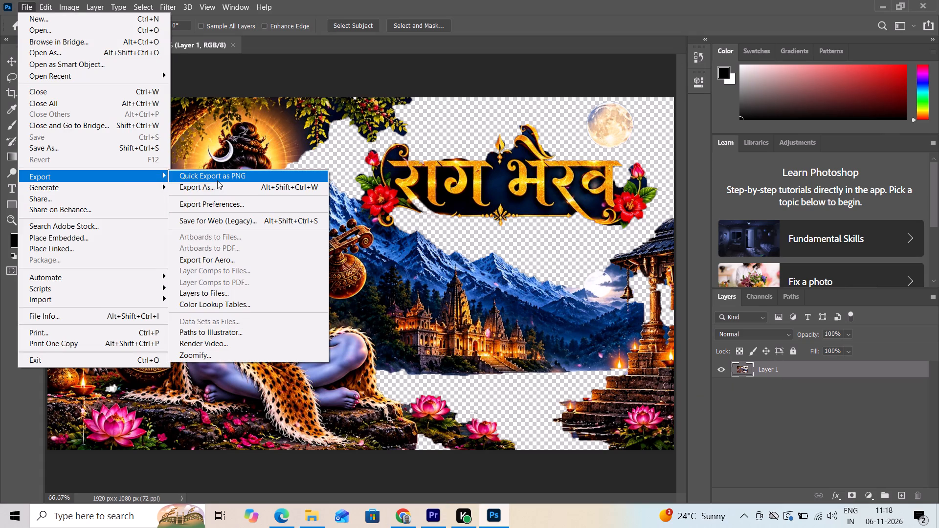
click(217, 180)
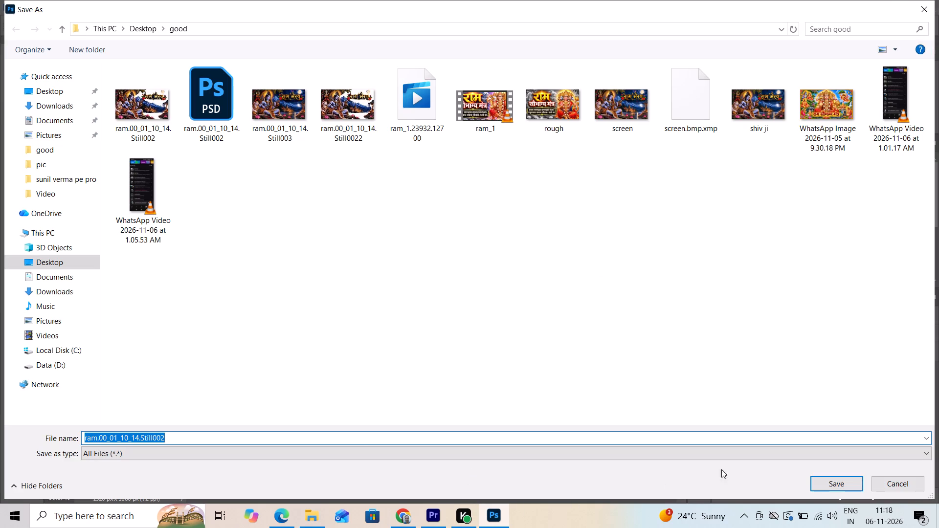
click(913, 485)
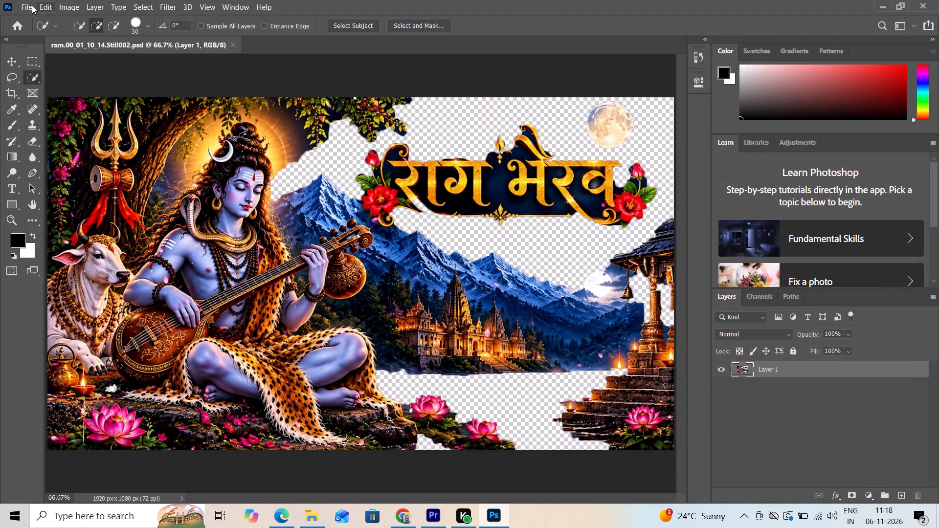
Save a PNG copy of the transparent cutout as ram.00_01_10_14.Still002 in the good folder.
click(20, 5)
click(44, 150)
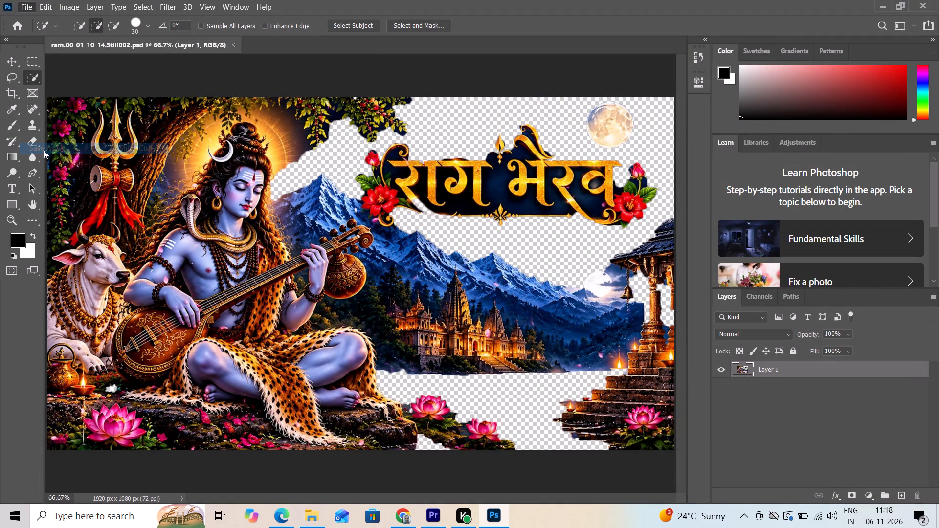
click(205, 384)
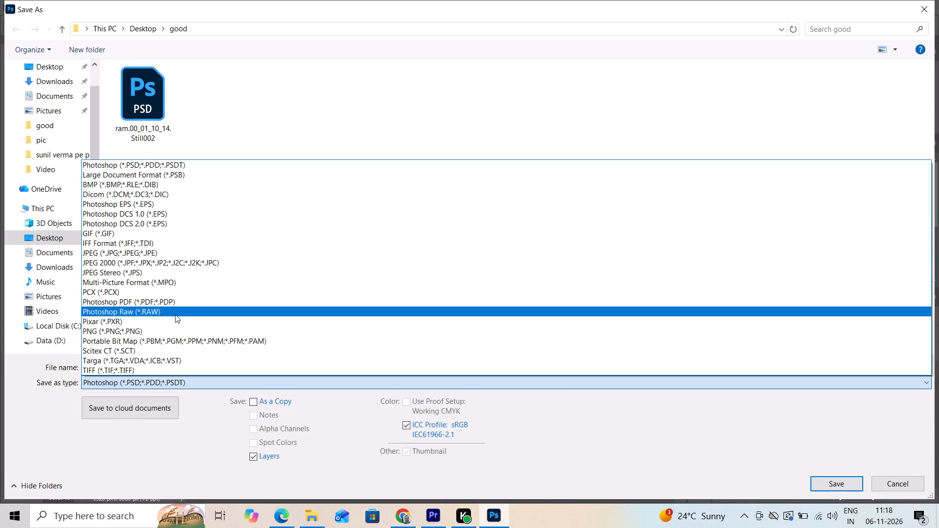
click(173, 330)
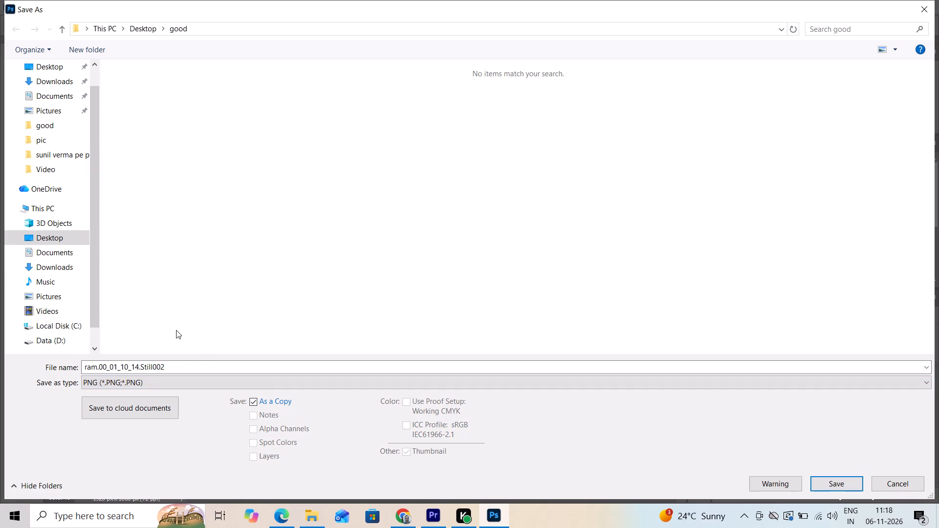
click(831, 478)
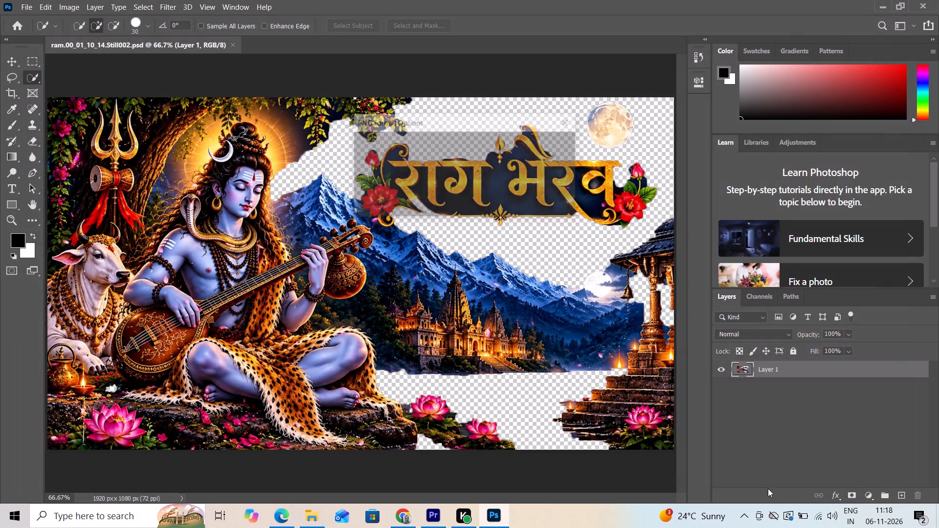
click(533, 136)
click(533, 143)
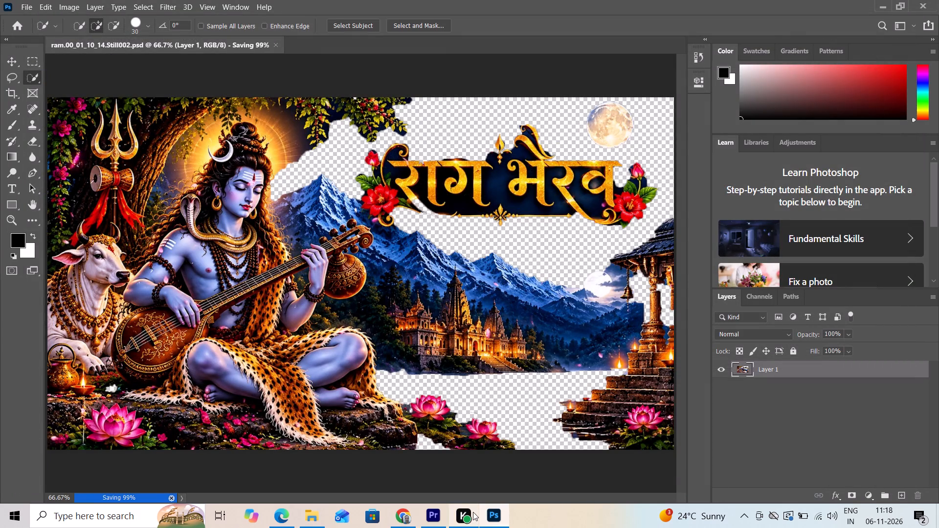
Undo the removal of Layer 0 and make that layer visible beneath the cutout.
key(ctrl+z)
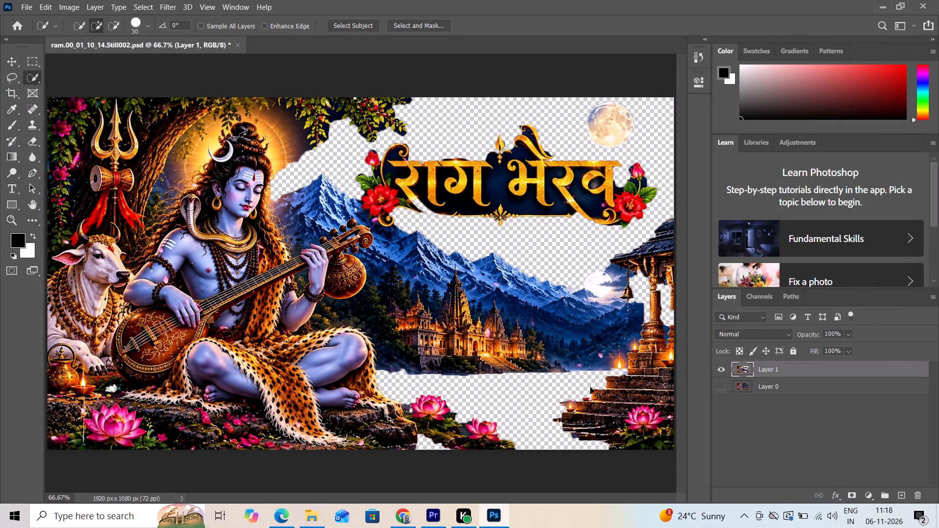
click(725, 382)
click(723, 386)
click(722, 387)
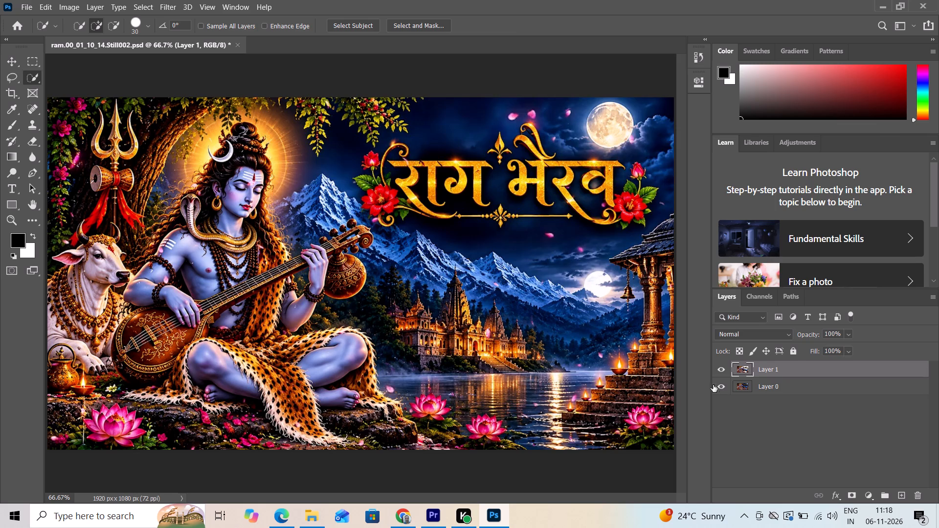
Quick-export the full artwork with both layers visible as a PNG named ram.00_01_10_14.Still0026 in the good folder.
click(31, 8)
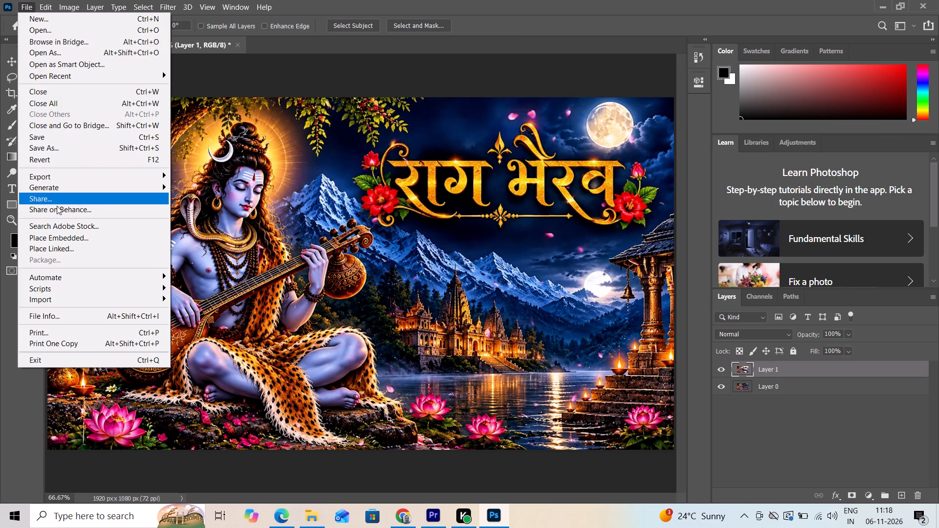
click(62, 182)
click(66, 178)
click(196, 178)
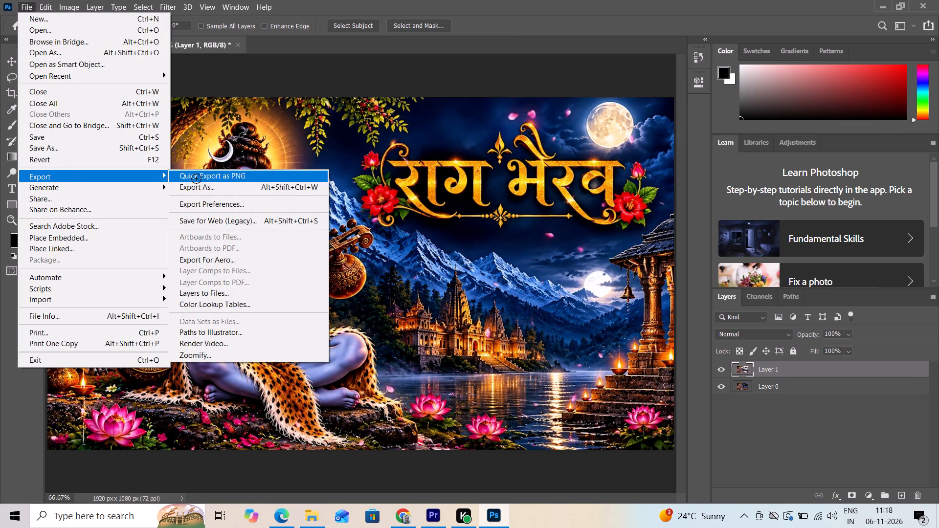
key(Return)
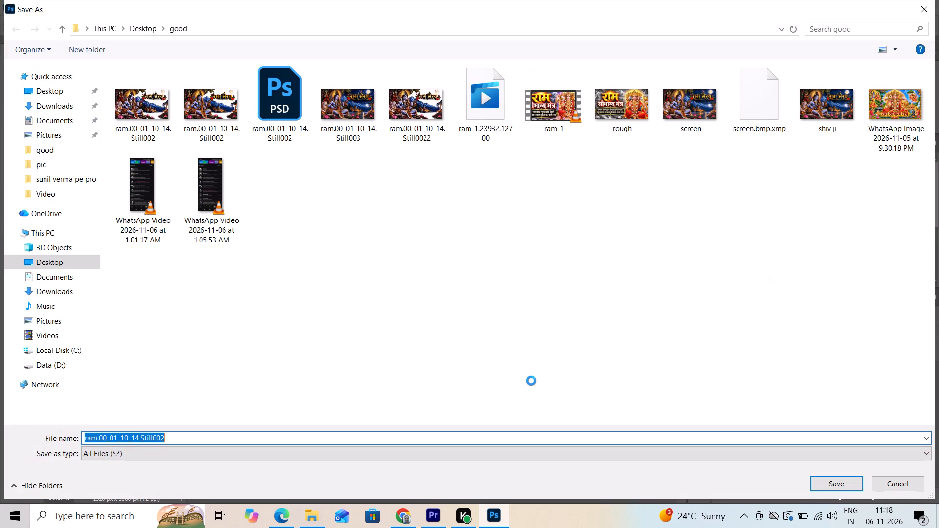
key(Return)
key(Return)
key(Return)
click(481, 438)
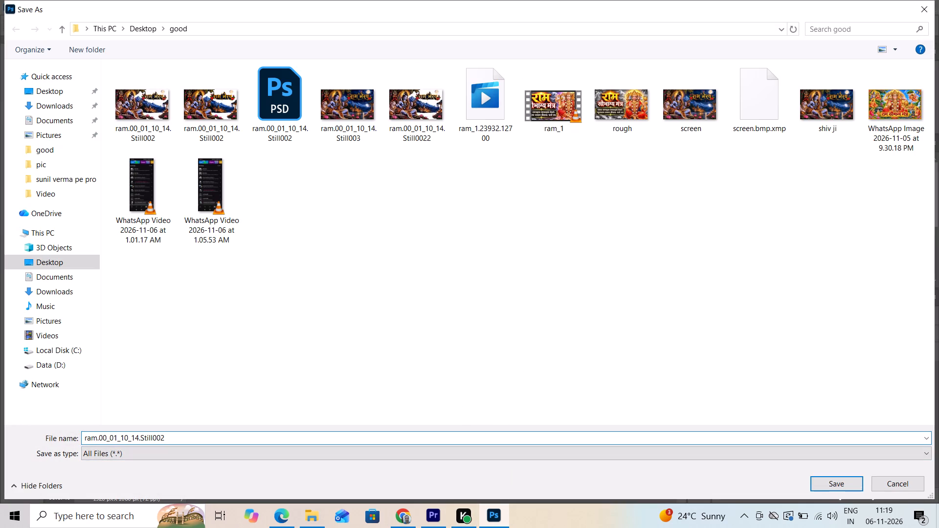
key(6)
key(Return)
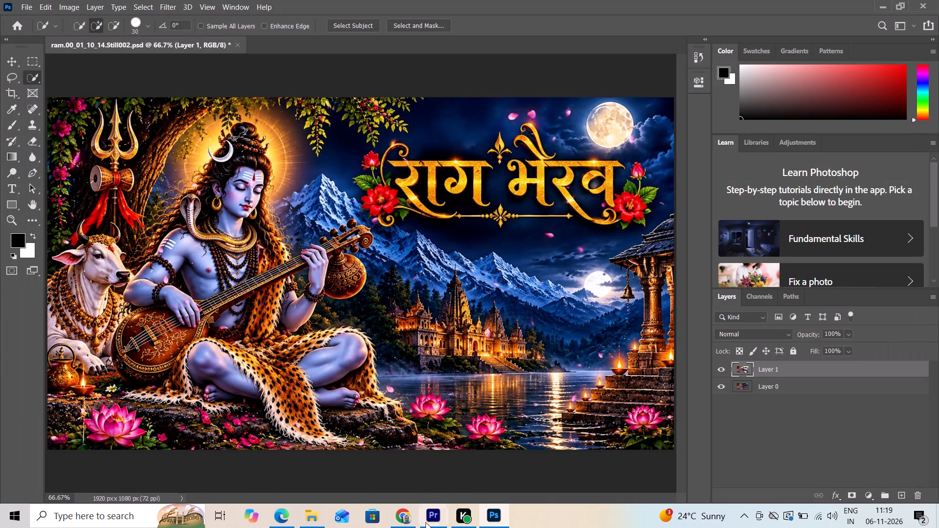
Switch to Premiere Pro and delete the ram.00_01_10_14.Still002.jpg clip from video track V12.
click(429, 523)
click(421, 270)
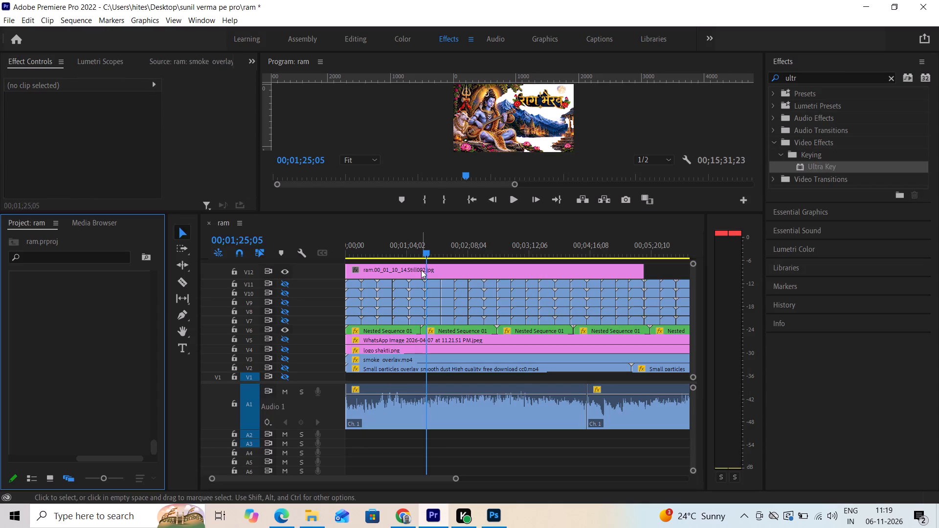
key(Delete)
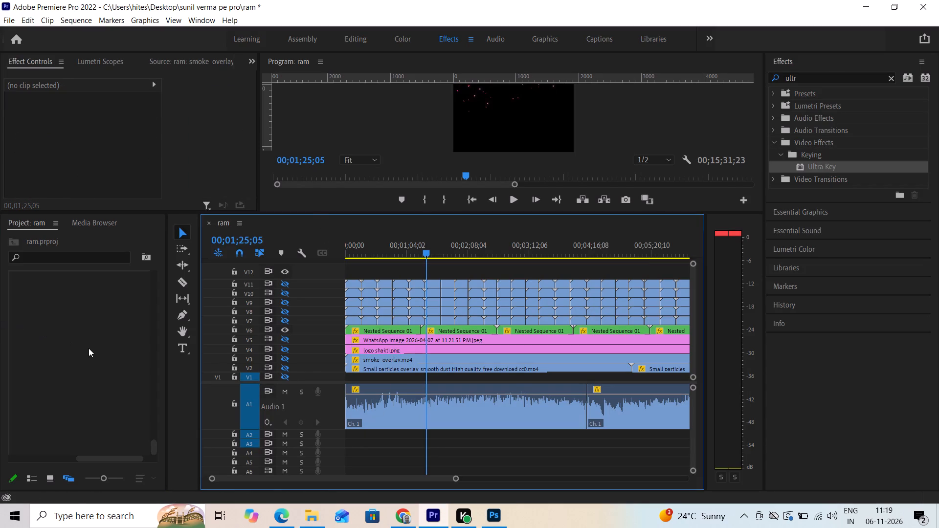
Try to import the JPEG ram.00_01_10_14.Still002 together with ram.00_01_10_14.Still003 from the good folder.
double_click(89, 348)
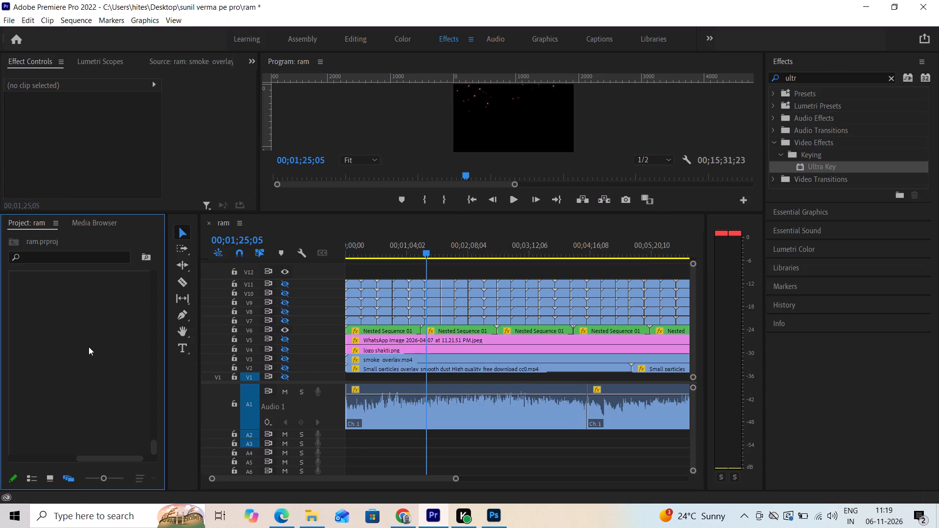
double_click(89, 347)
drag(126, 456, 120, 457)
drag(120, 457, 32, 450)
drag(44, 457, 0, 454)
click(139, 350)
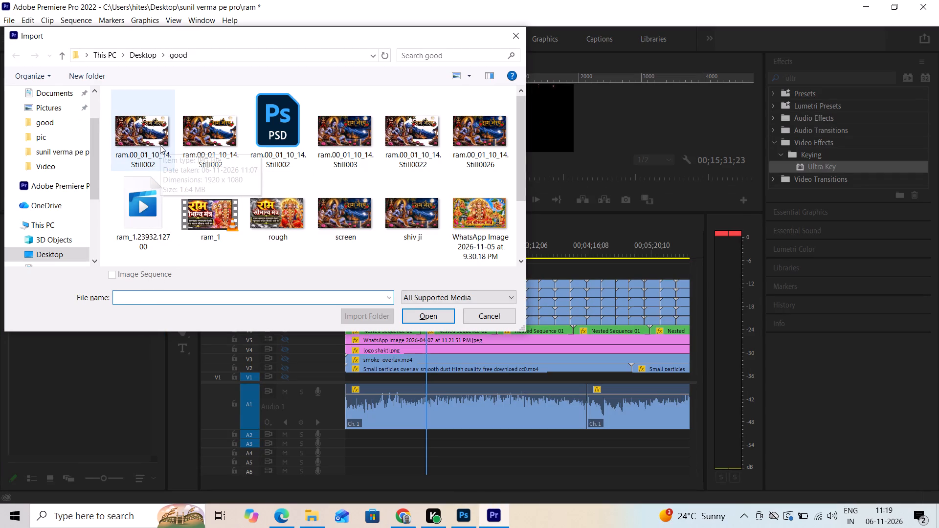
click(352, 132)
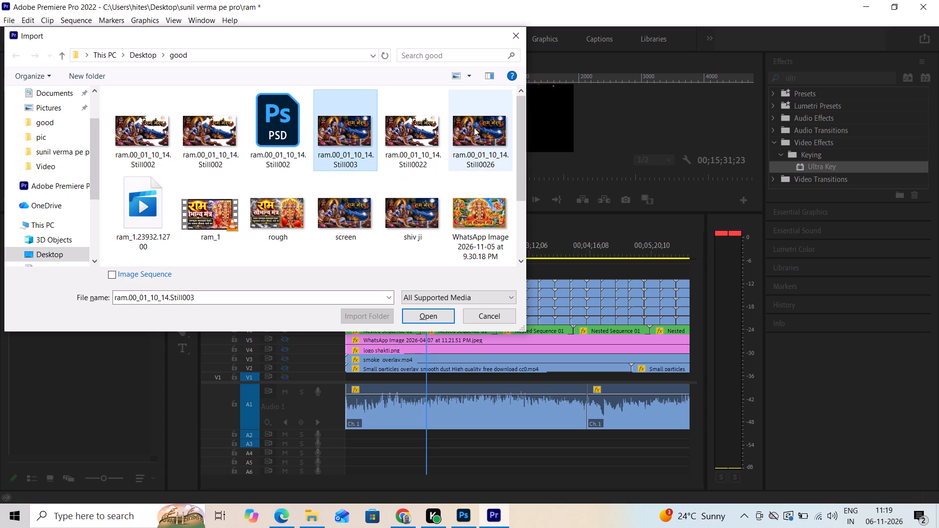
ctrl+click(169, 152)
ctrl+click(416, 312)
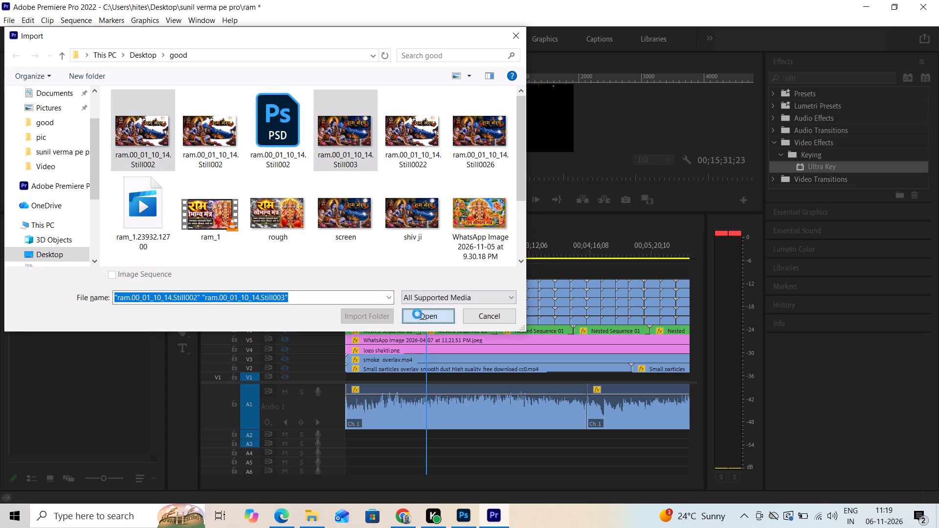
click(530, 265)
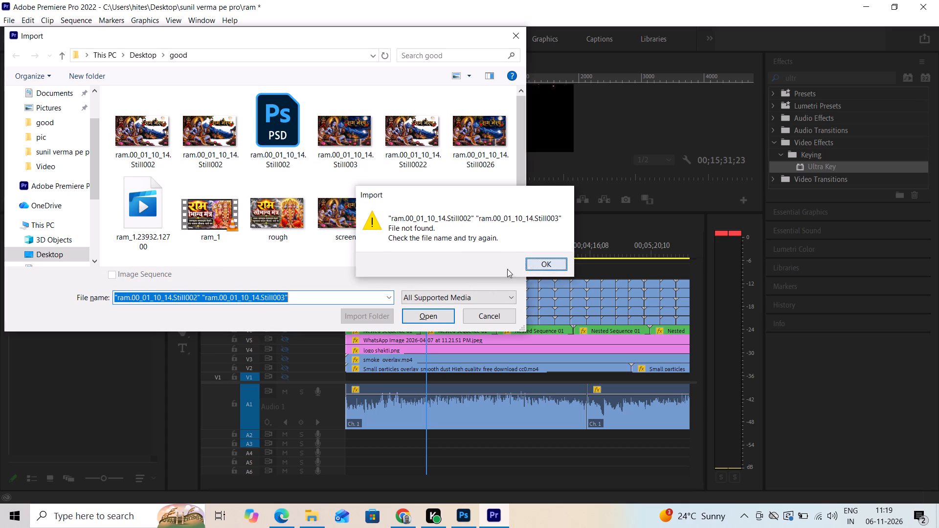
Examine the file properties of the two ram.00_01_10_14.Still002 images to tell the JPEG and PNG apart.
scroll(391, 221, down, 1)
scroll(374, 228, up, 2)
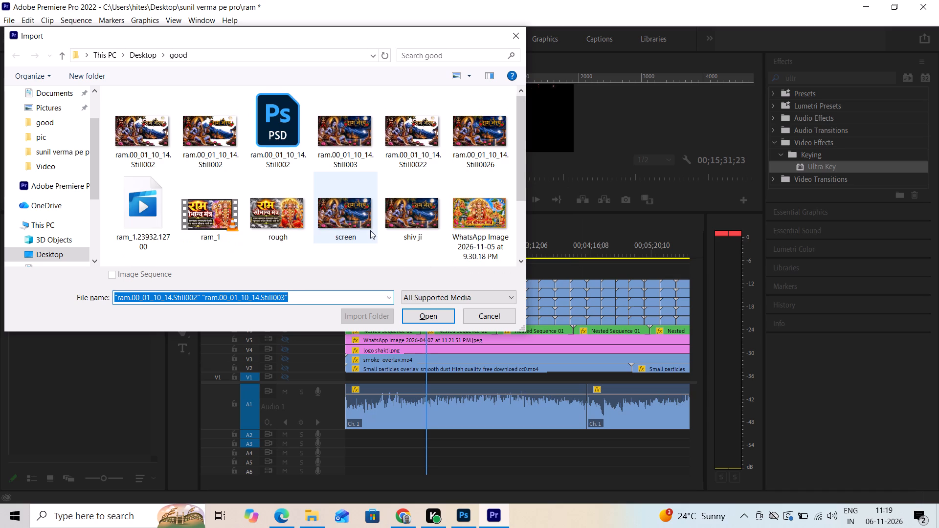
click(374, 263)
click(223, 131)
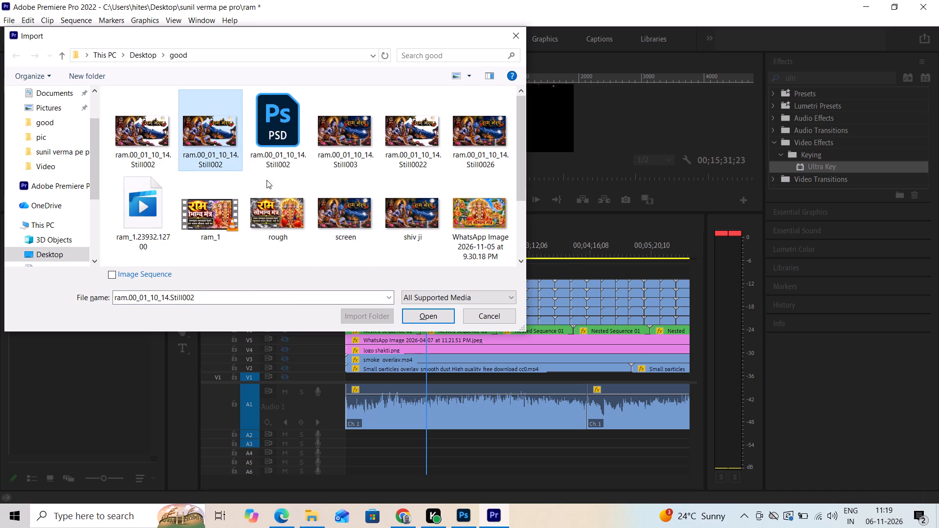
click(153, 118)
right_click(153, 118)
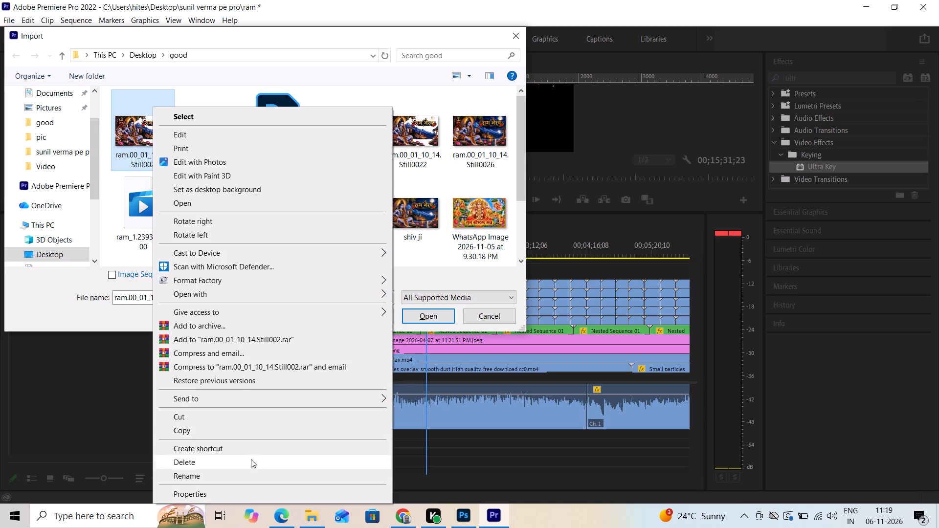
click(251, 487)
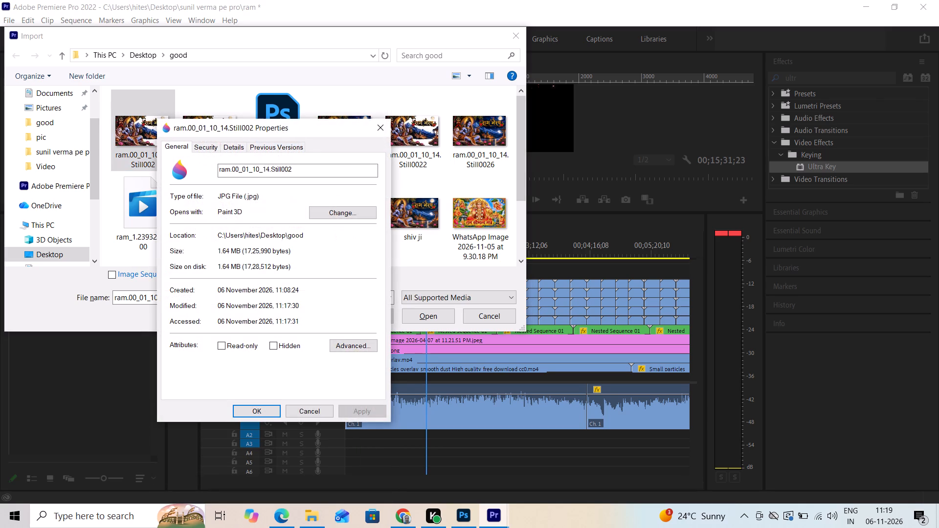
click(375, 132)
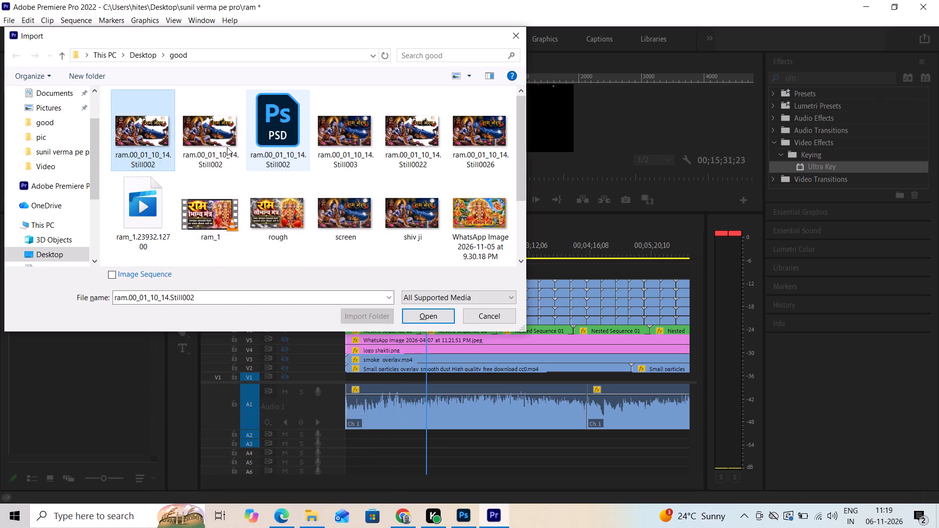
right_click(220, 147)
click(246, 499)
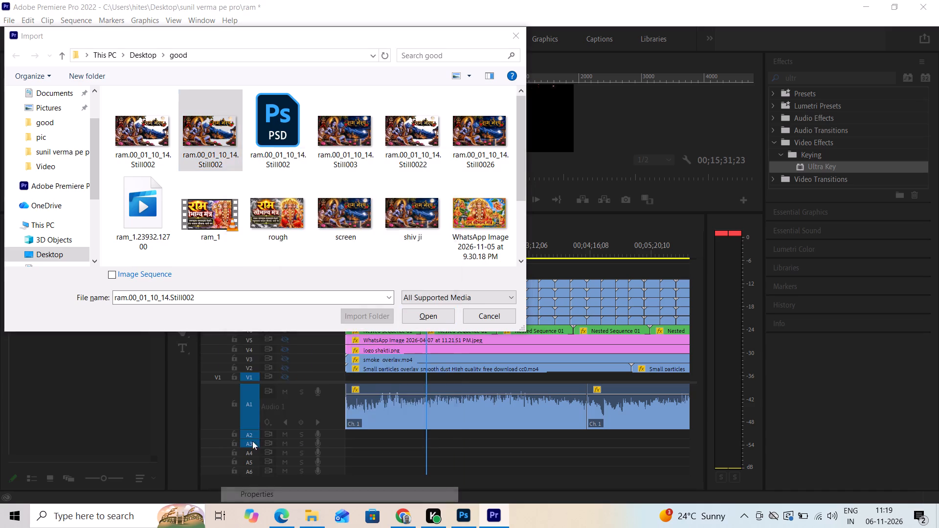
click(327, 436)
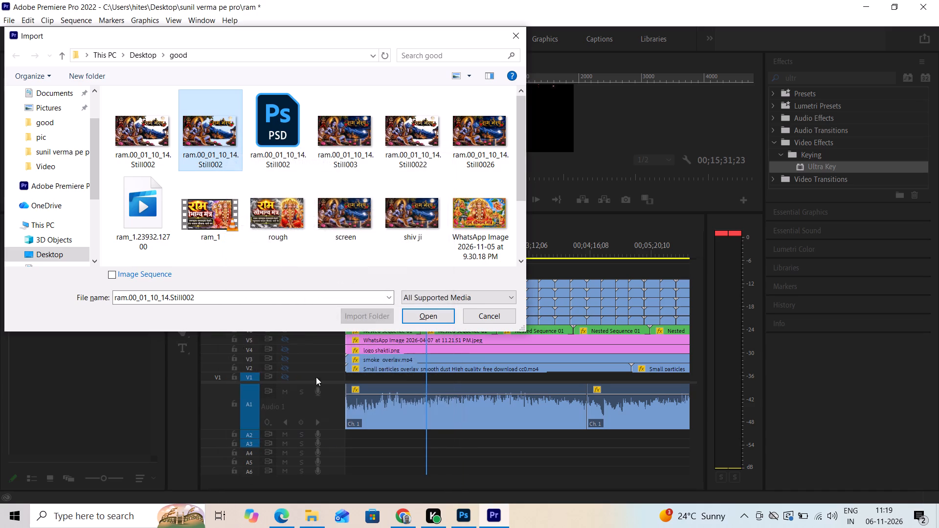
Import the PNG ram.00_01_10_14.Still002 together with ram.00_01_10_14.Still003 from the good folder into the project.
ctrl+click(228, 139)
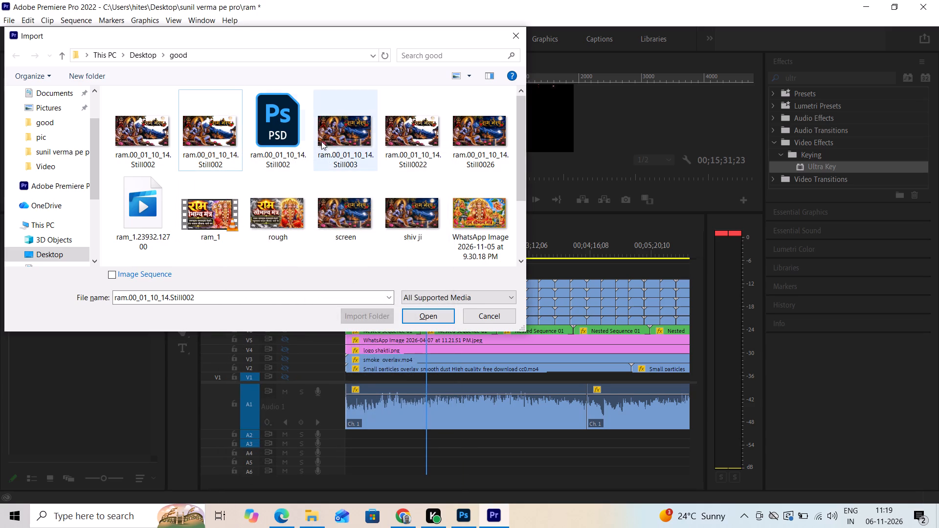
ctrl+click(214, 162)
ctrl+click(335, 141)
click(413, 325)
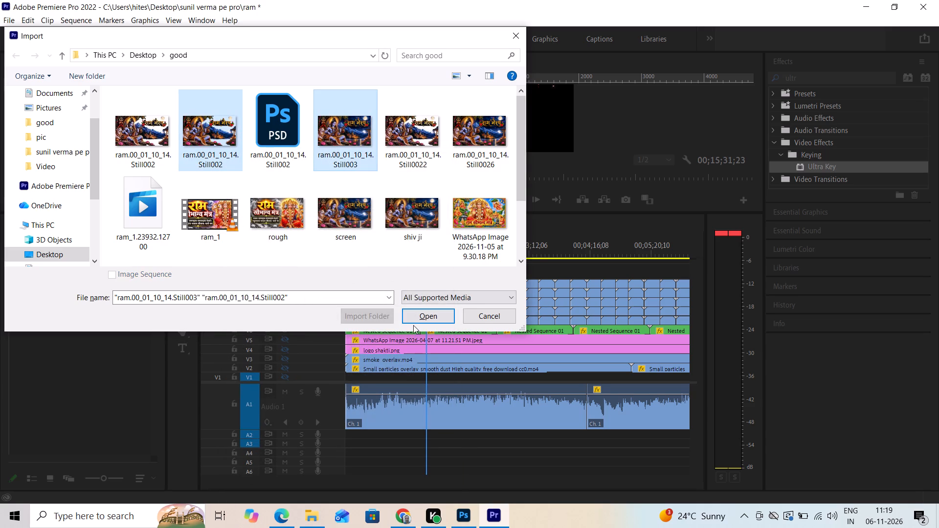
click(410, 319)
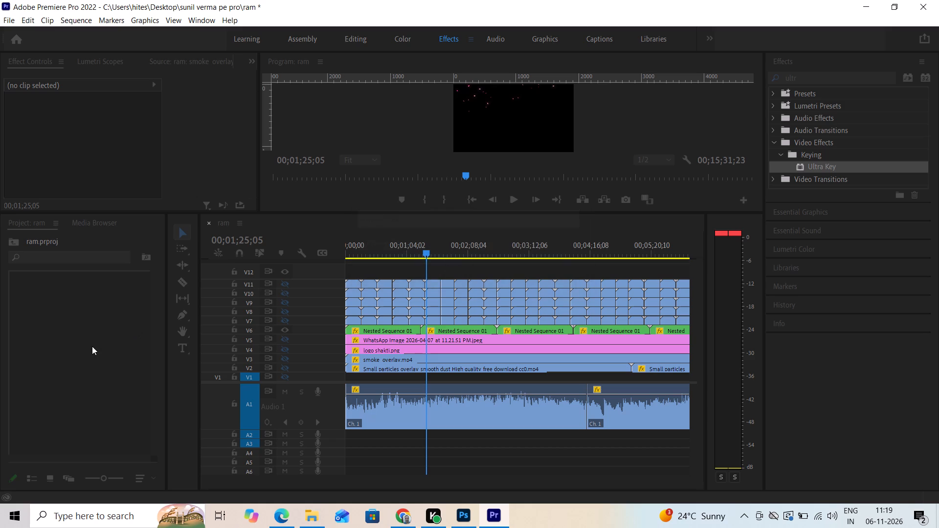
Place ram.00_01_10_14.Still003.jpg at the start of video track V1, extend it along the sequence, and make V1 visible.
drag(123, 454, 116, 455)
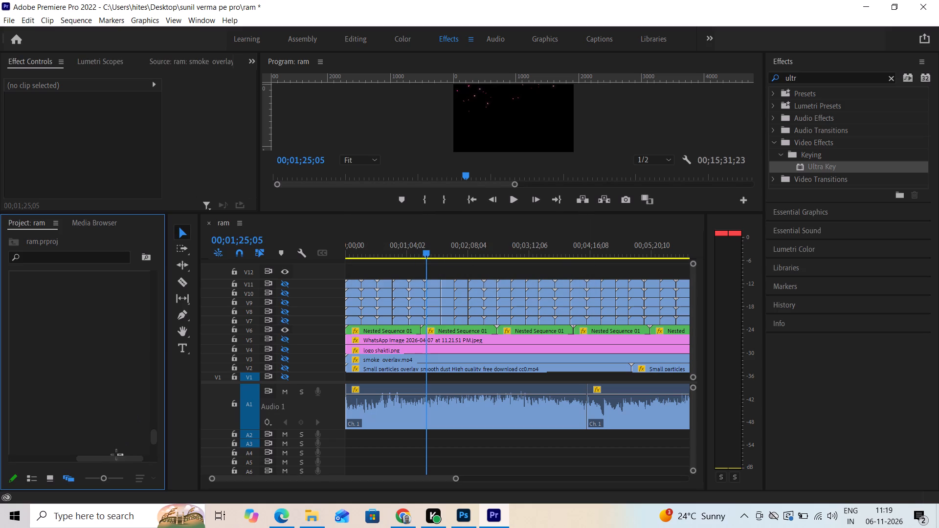
drag(116, 455, 114, 455)
drag(116, 459, 57, 453)
drag(49, 450, 26, 447)
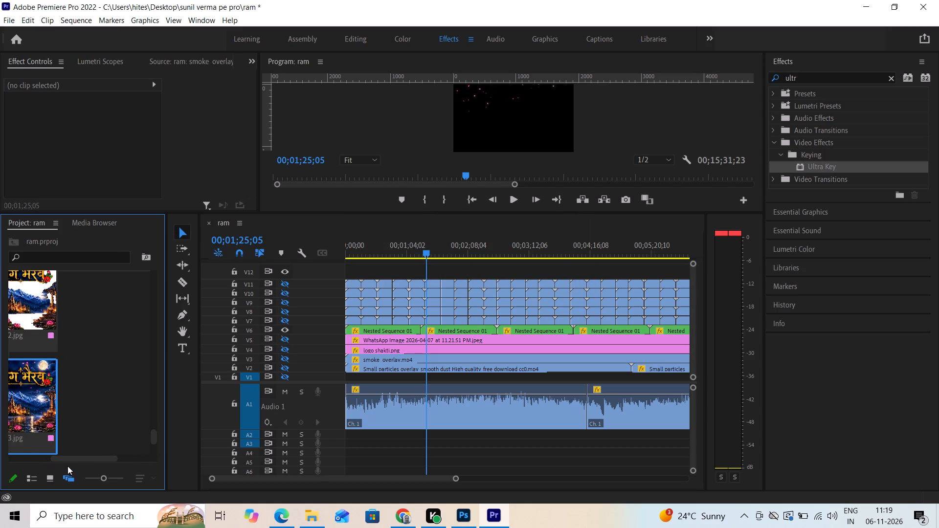
drag(67, 466, 50, 462)
double_click(45, 461)
click(113, 462)
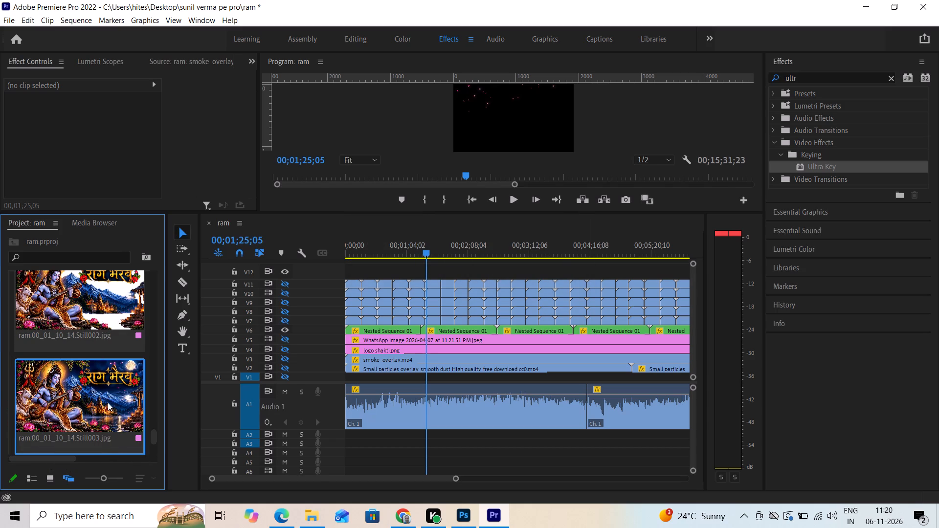
drag(108, 402, 346, 373)
drag(352, 379, 677, 416)
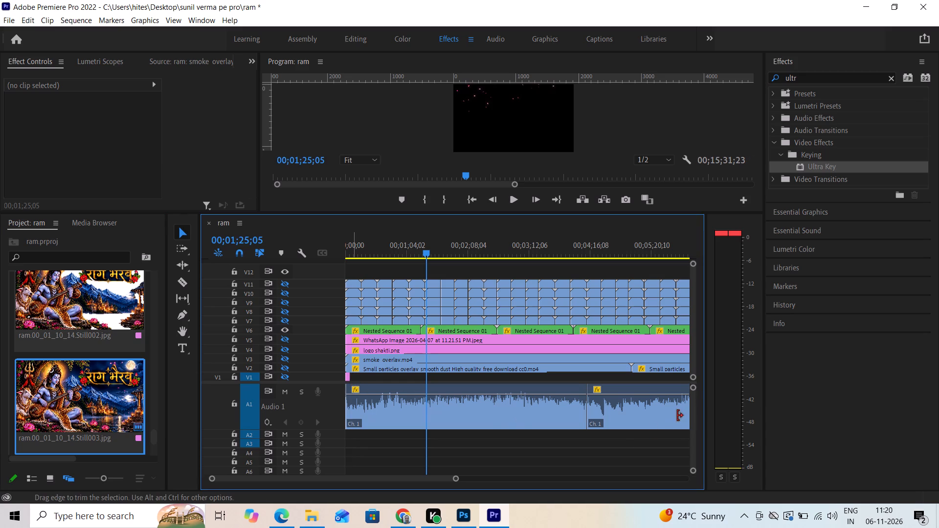
drag(677, 416, 691, 377)
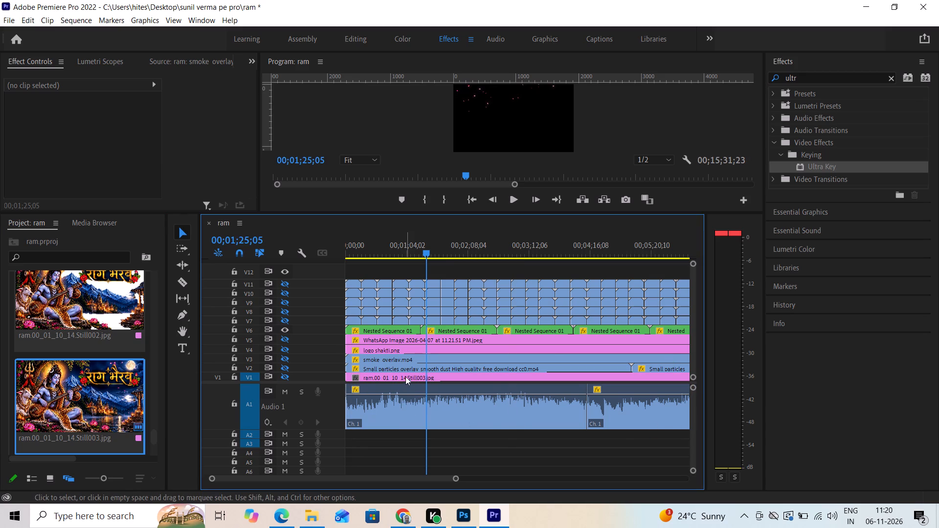
click(286, 377)
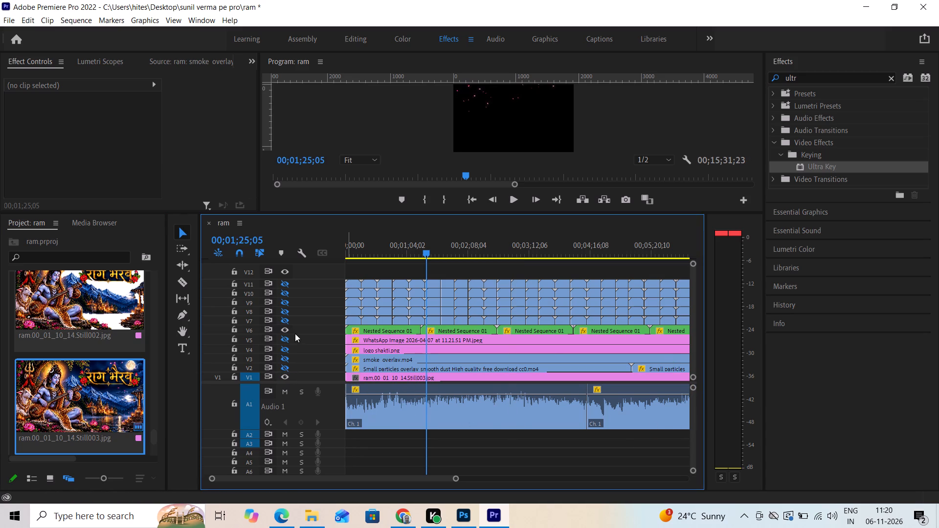
Place ram.00_01_10_14.Still002.png on video track V12, align it to the sequence start, and extend it along the sequence.
drag(98, 295, 110, 297)
drag(110, 297, 94, 309)
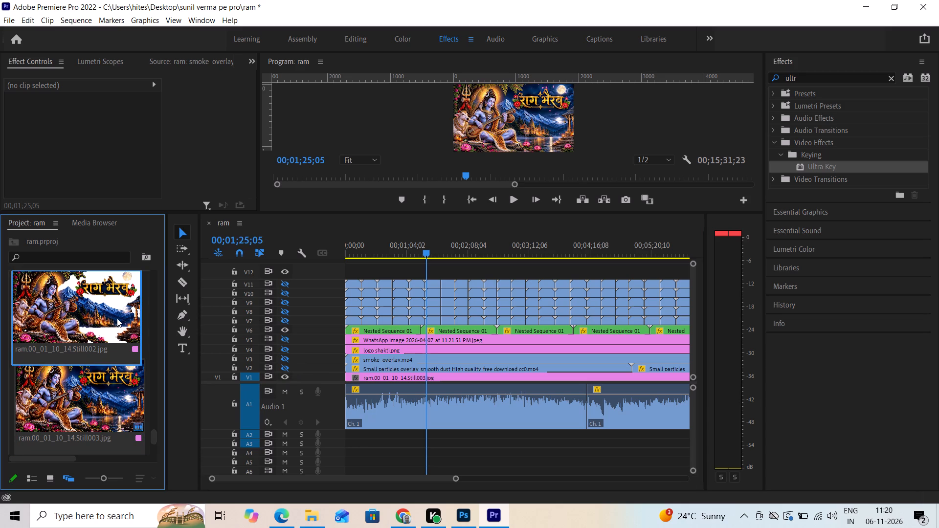
scroll(150, 364, down, 9)
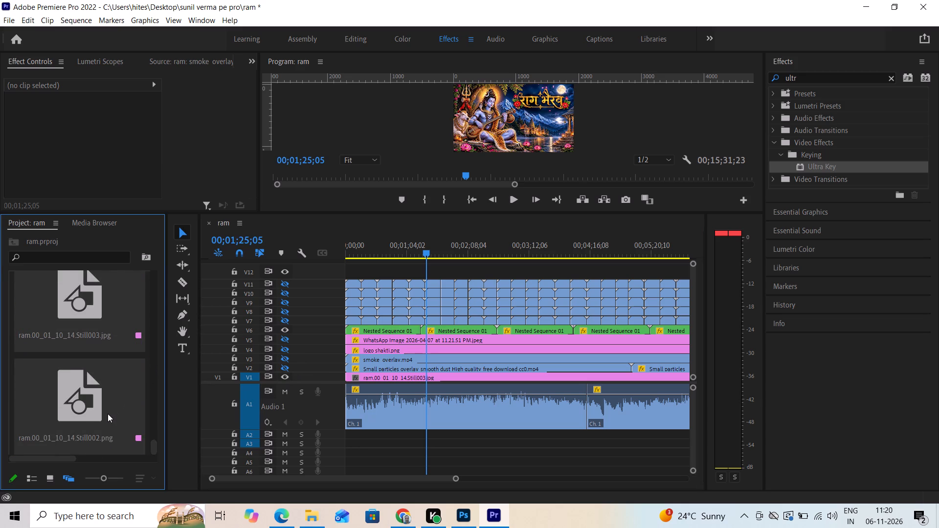
scroll(108, 414, down, 7)
drag(106, 417, 160, 374)
drag(171, 366, 343, 271)
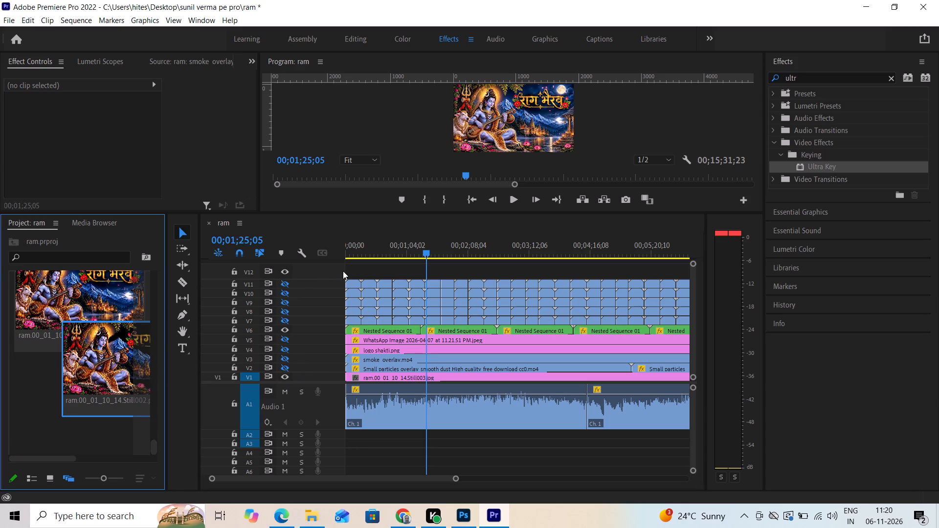
drag(343, 271, 346, 270)
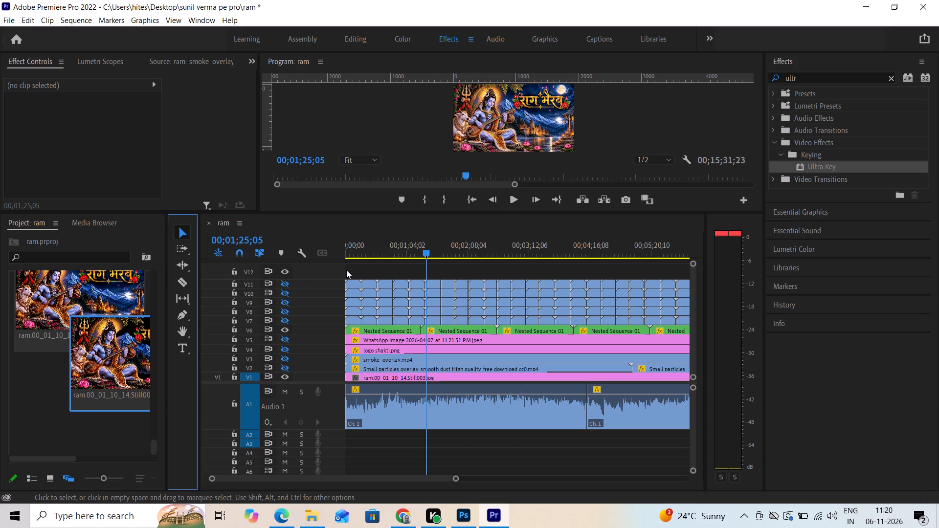
drag(346, 270, 347, 270)
drag(113, 369, 361, 268)
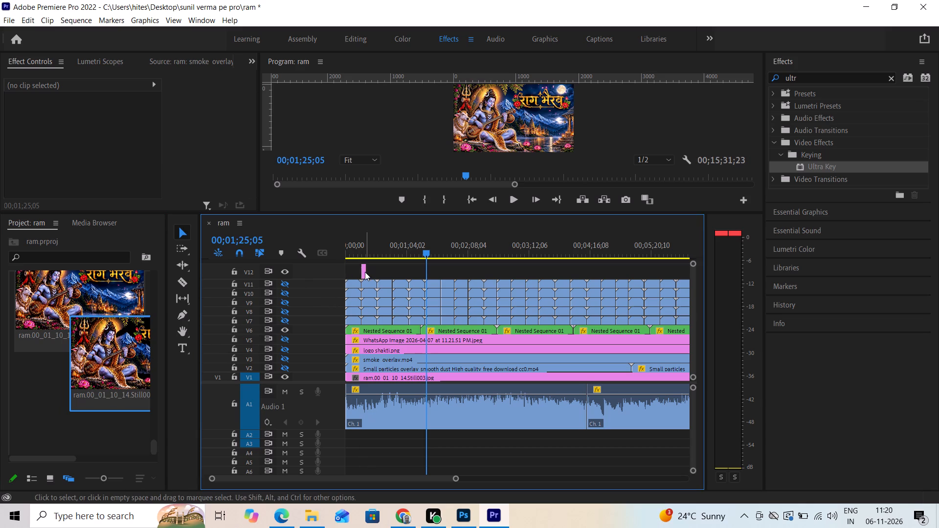
drag(364, 270, 324, 270)
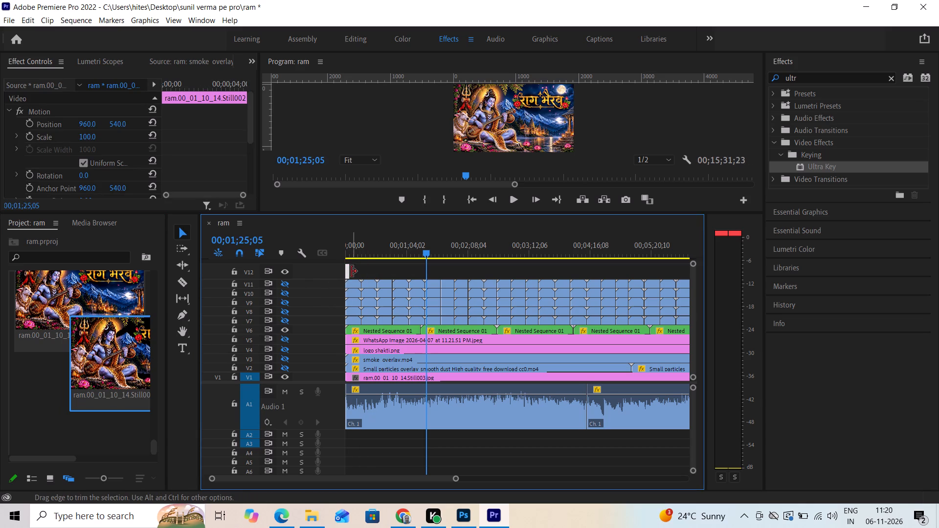
drag(351, 271, 688, 272)
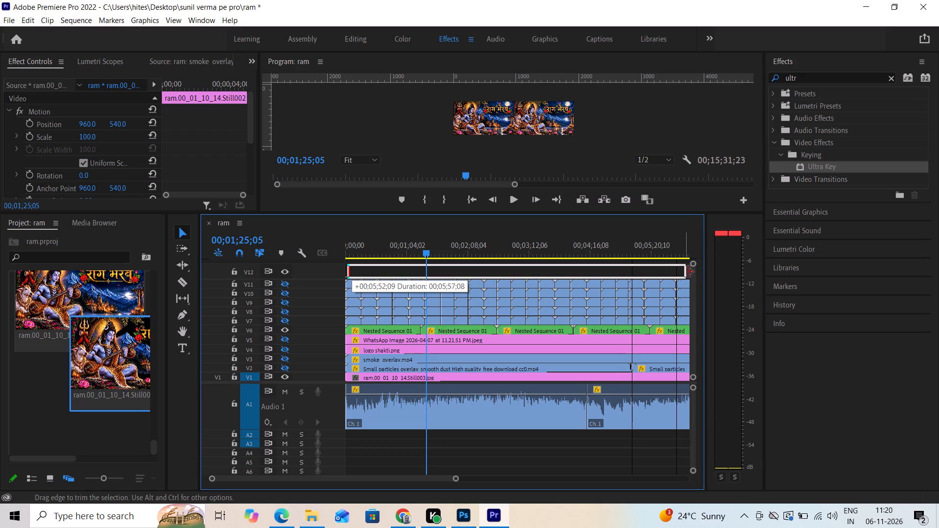
drag(688, 272, 695, 272)
double_click(695, 272)
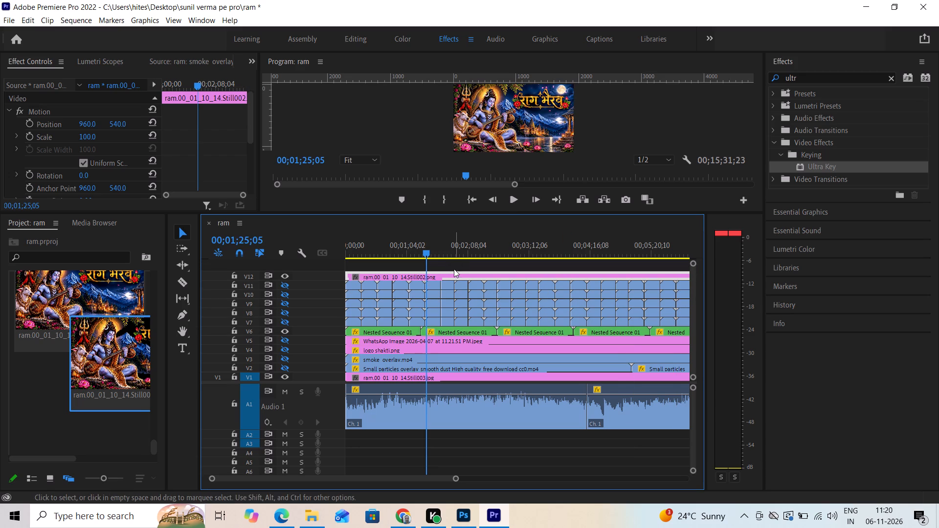
Move the ram.00_01_10_14.Still002.png clip up from V12 to V14, enlarging the timeline's video track area to make room.
drag(454, 271, 455, 259)
click(499, 455)
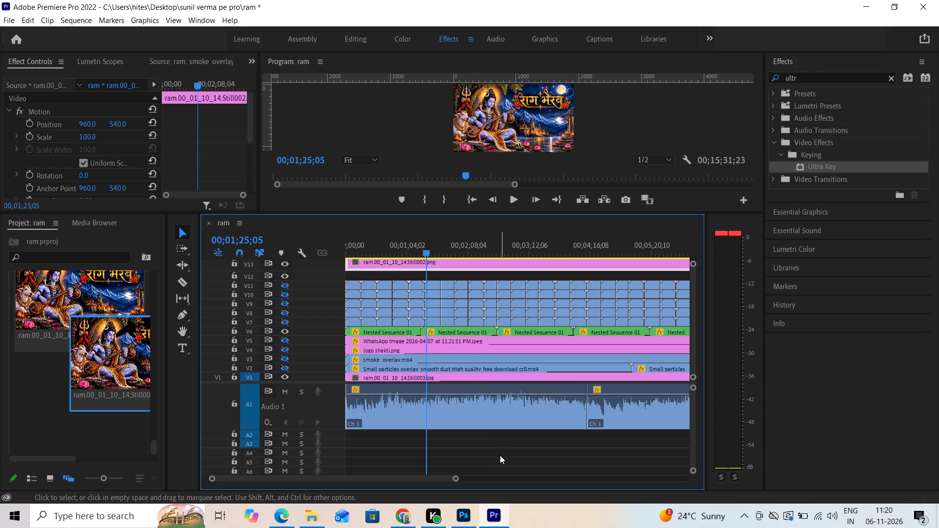
drag(453, 213, 454, 204)
click(454, 204)
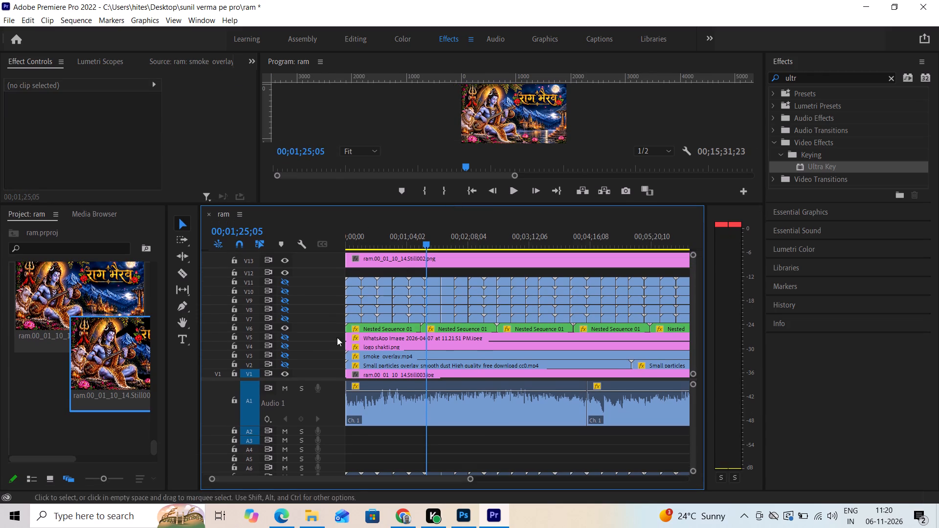
drag(322, 379, 314, 440)
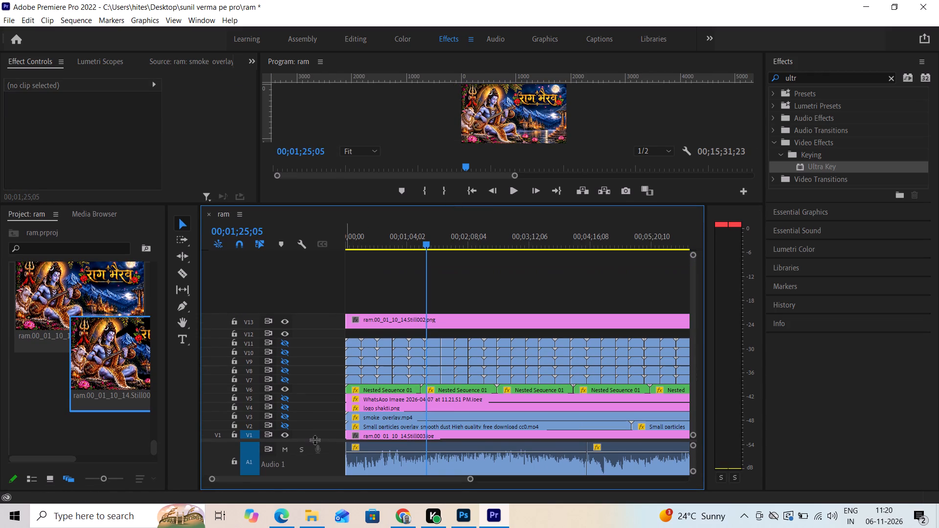
click(374, 318)
drag(374, 318, 374, 303)
click(376, 324)
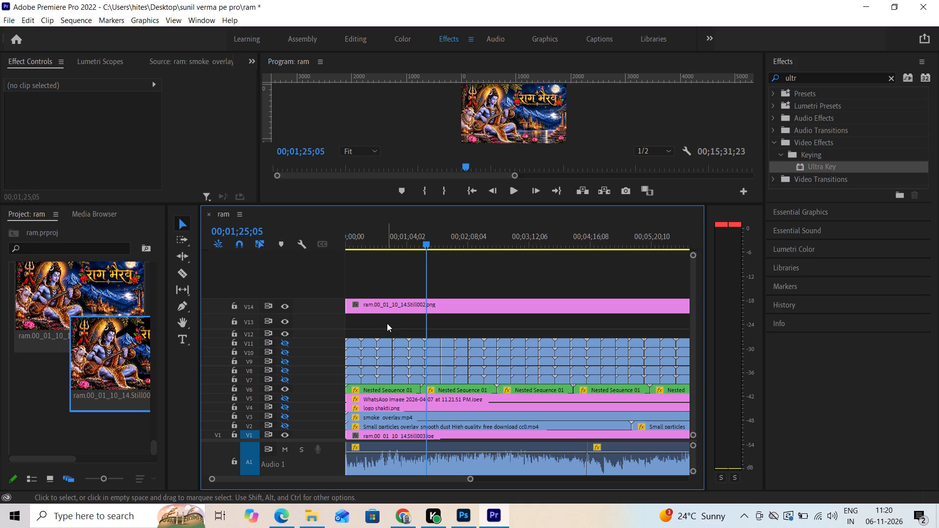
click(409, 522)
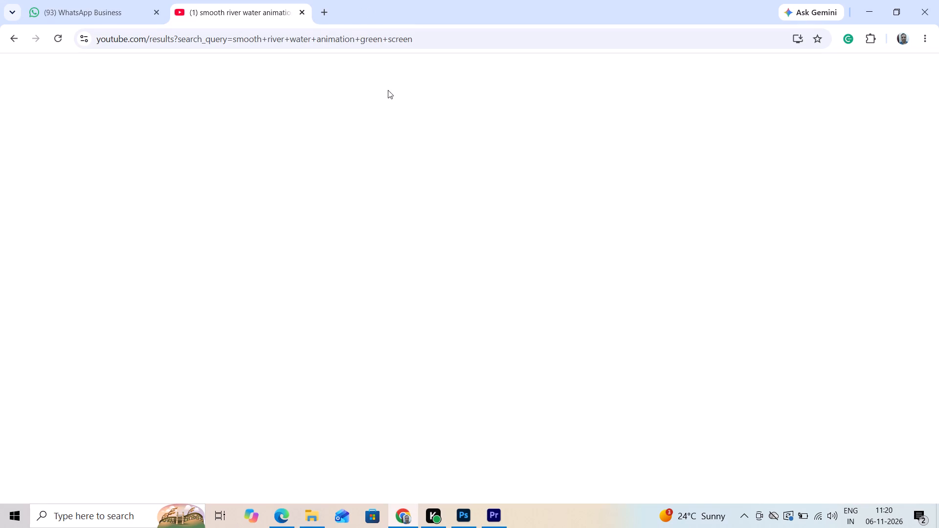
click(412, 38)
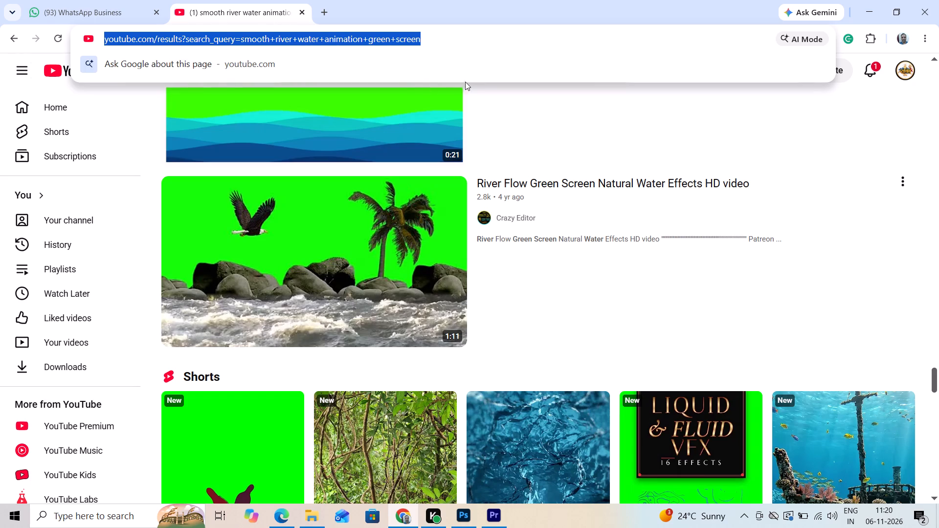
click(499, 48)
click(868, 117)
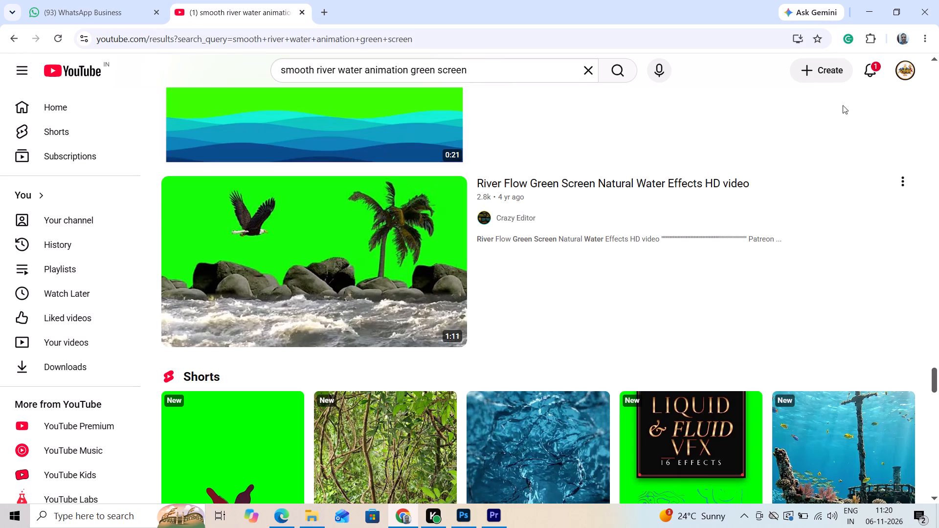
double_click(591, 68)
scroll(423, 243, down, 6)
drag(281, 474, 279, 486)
Switch to Microsoft Edge and search YouTube for "CLOUD OVERLay".
click(279, 511)
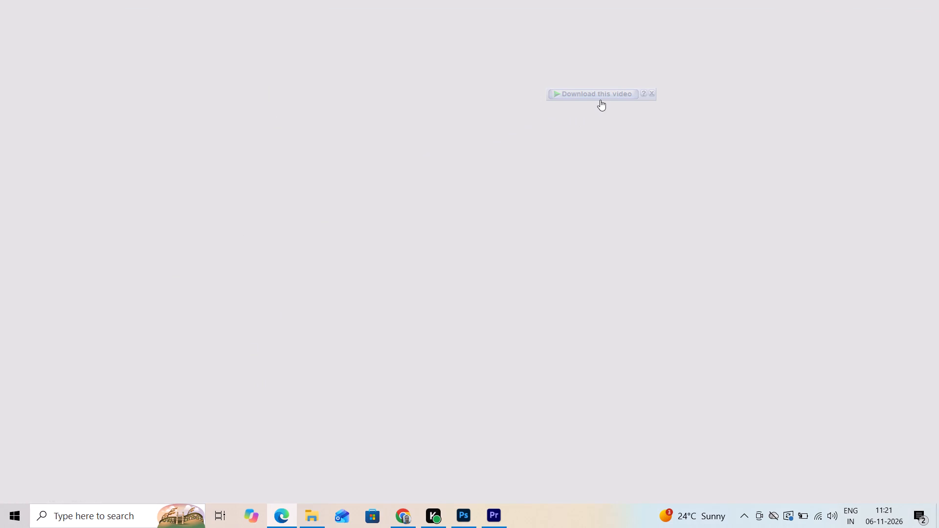
click(559, 67)
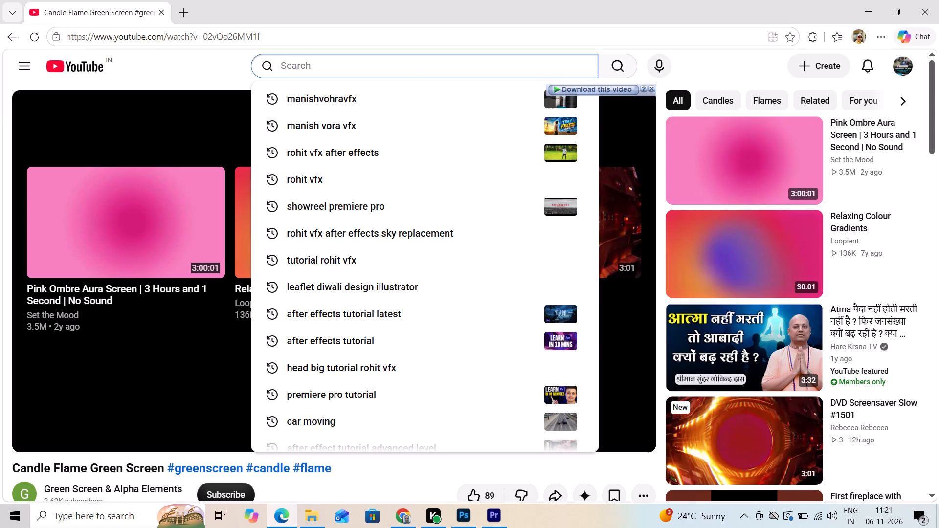
text(CLOUD OVERL)
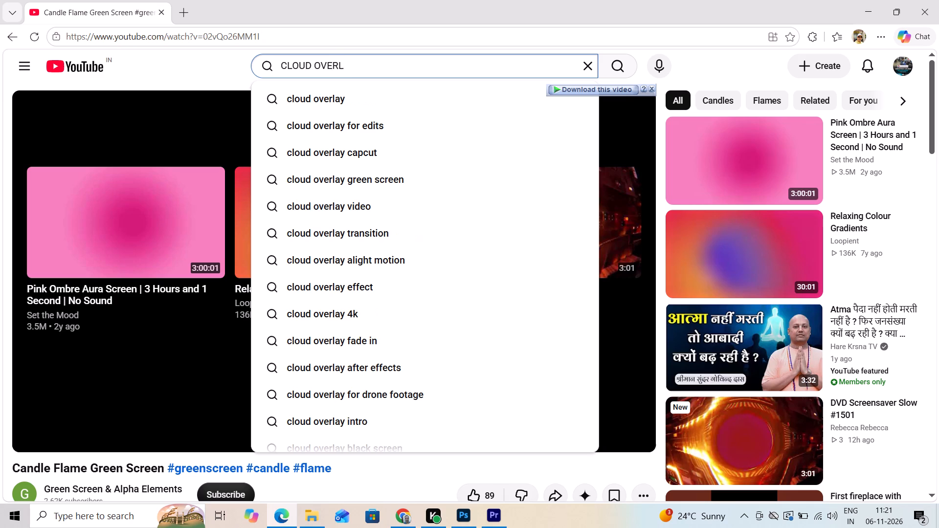
text(ay)
key(space)
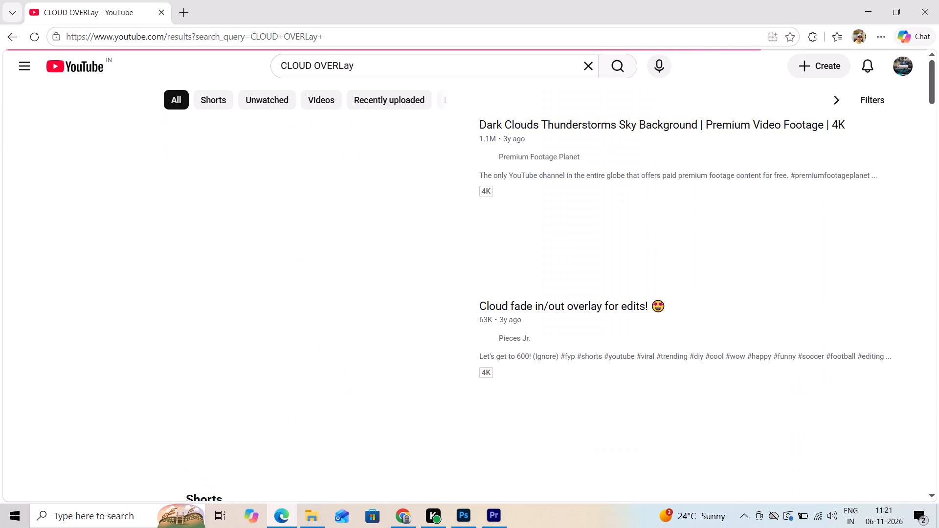
Browse the "CLOUD OVERLay" search results, examining the video thumbnails and previews for moving cloud footage suitable for the sky.
scroll(646, 280, down, 3)
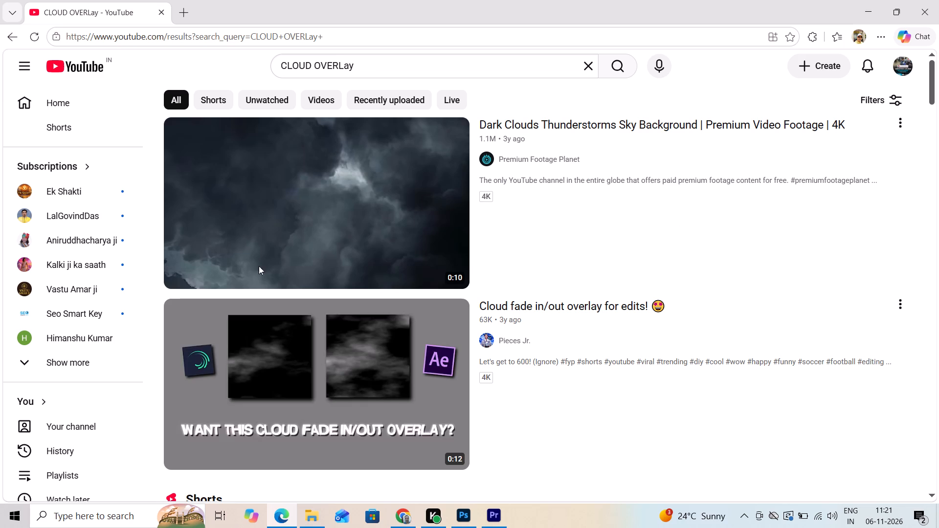
scroll(259, 266, down, 5)
scroll(297, 223, down, 5)
scroll(299, 223, up, 2)
scroll(300, 223, down, 5)
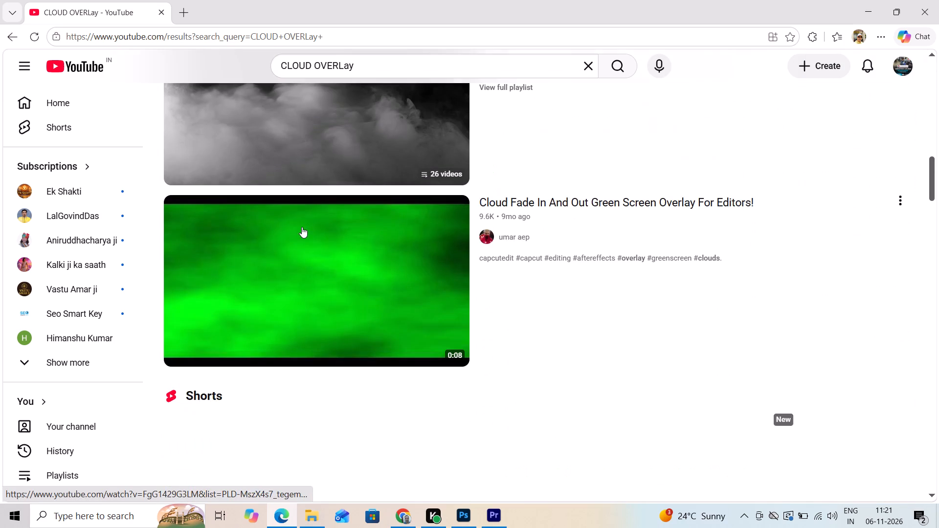
scroll(319, 197, down, 14)
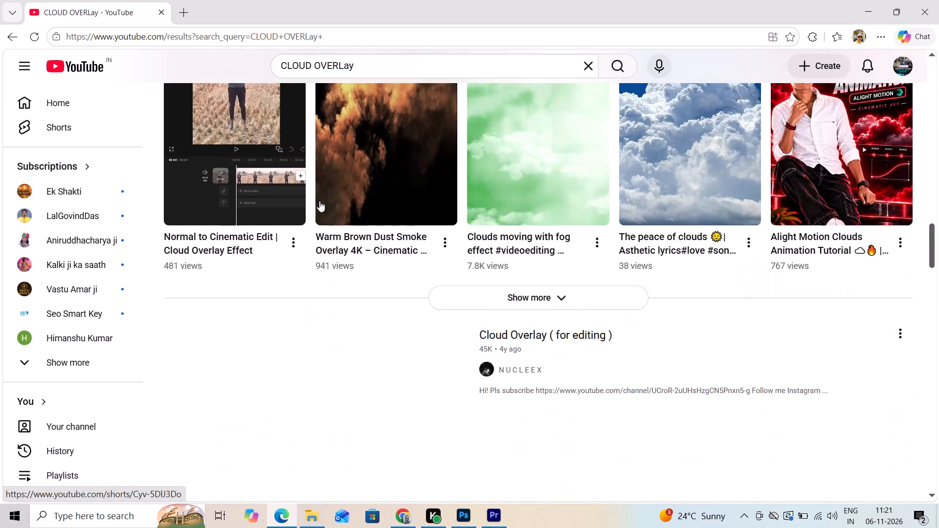
scroll(319, 201, down, 7)
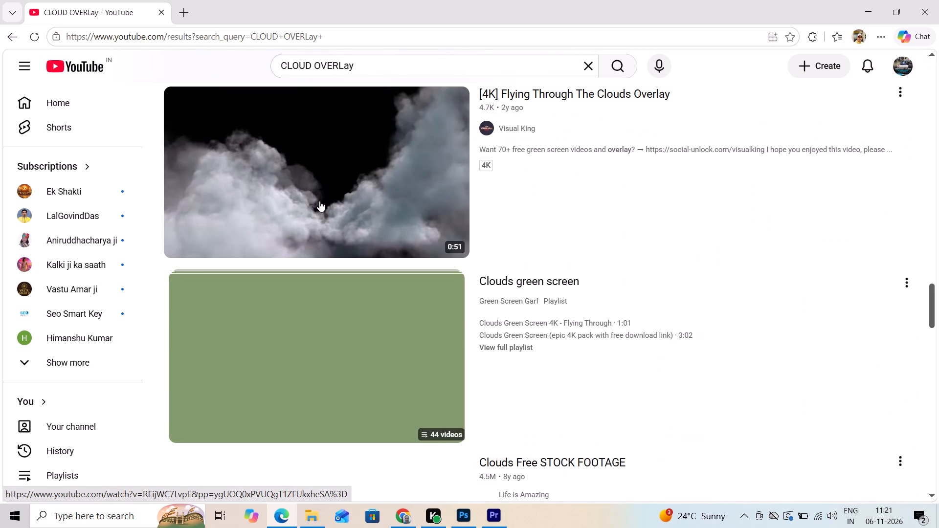
scroll(319, 201, down, 7)
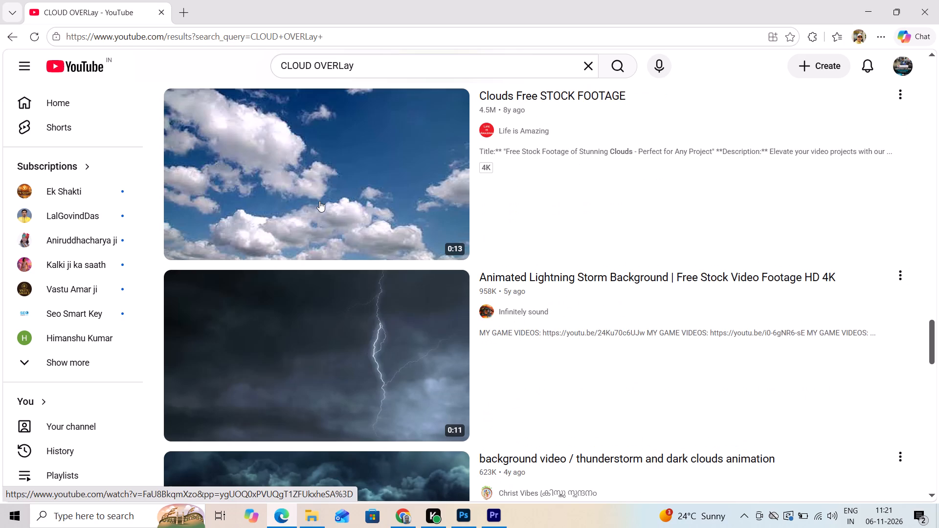
scroll(319, 201, down, 4)
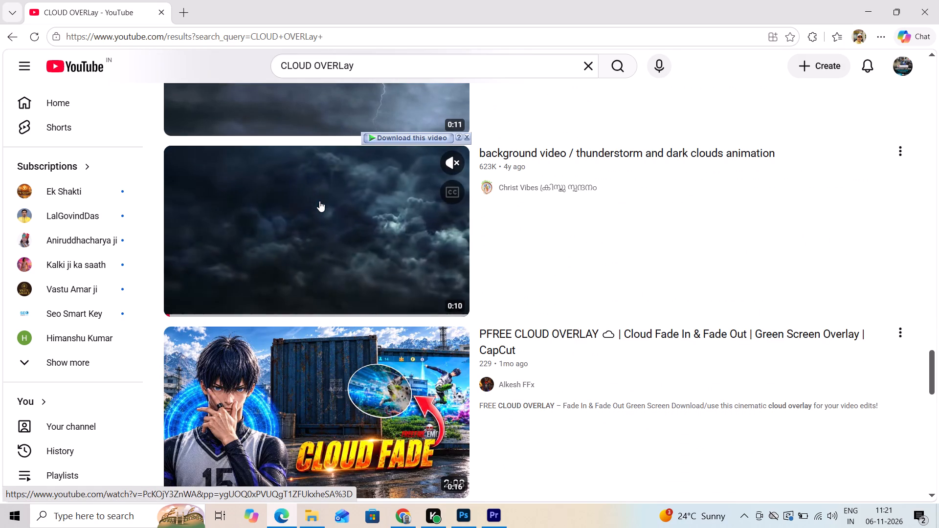
scroll(320, 206, down, 6)
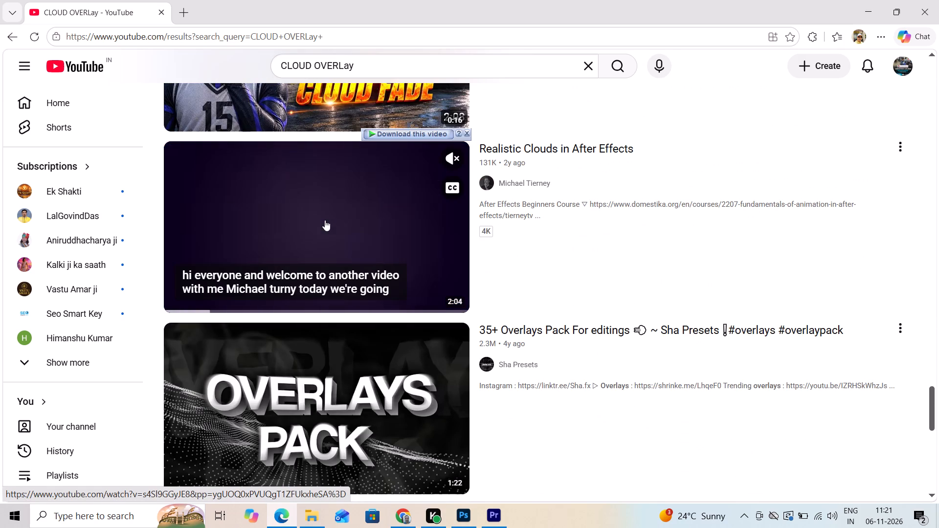
scroll(325, 220, down, 11)
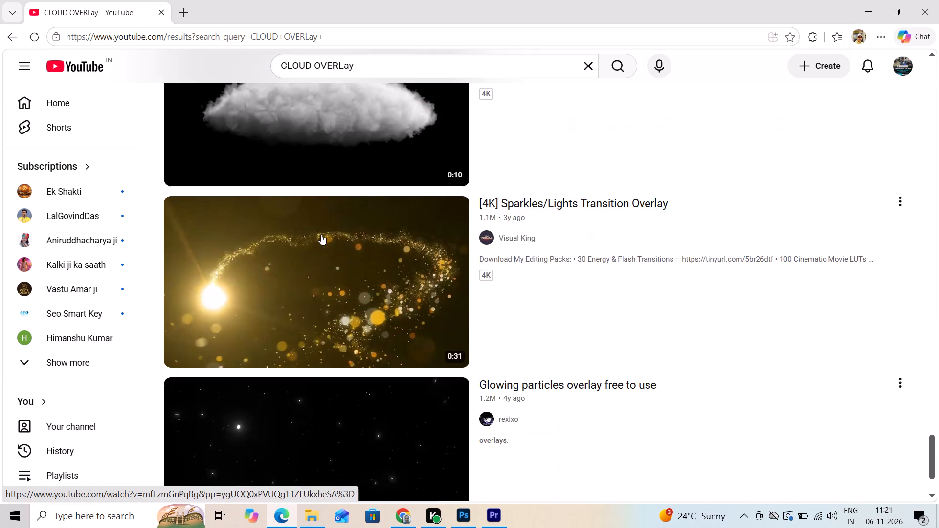
scroll(321, 234, down, 6)
scroll(345, 312, down, 10)
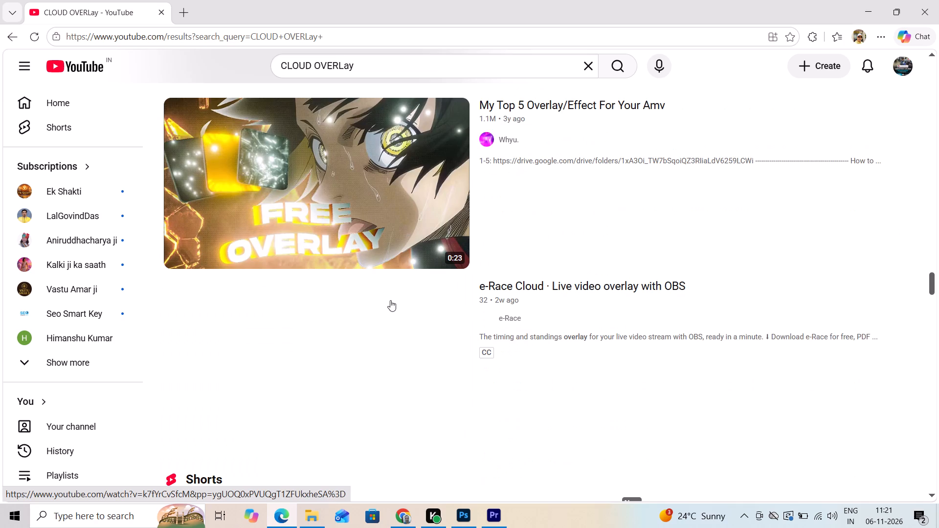
scroll(391, 299, down, 9)
scroll(382, 345, down, 2)
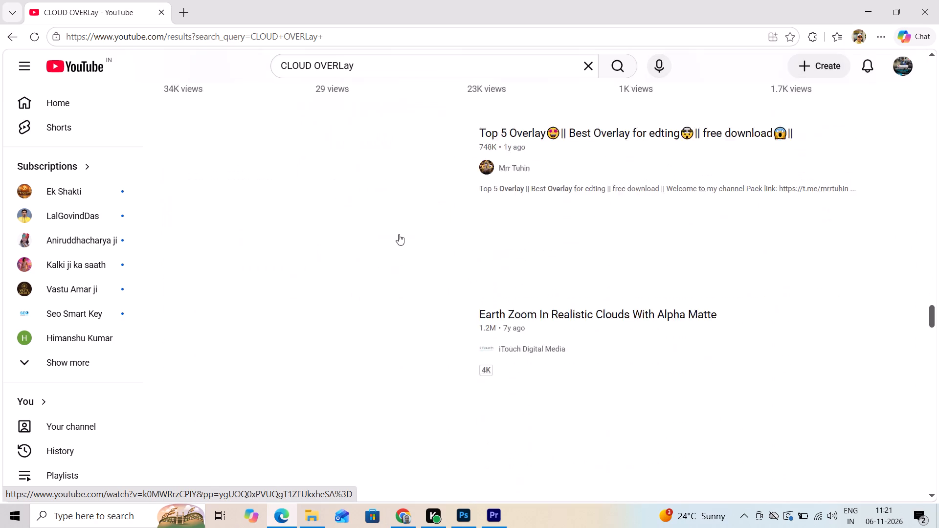
scroll(328, 249, down, 6)
scroll(329, 245, up, 4)
scroll(329, 243, down, 5)
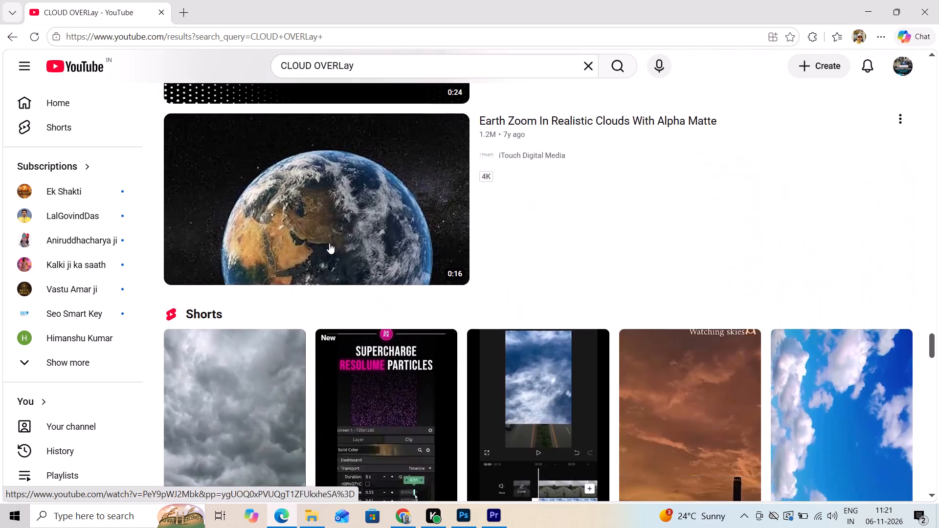
scroll(315, 309, down, 13)
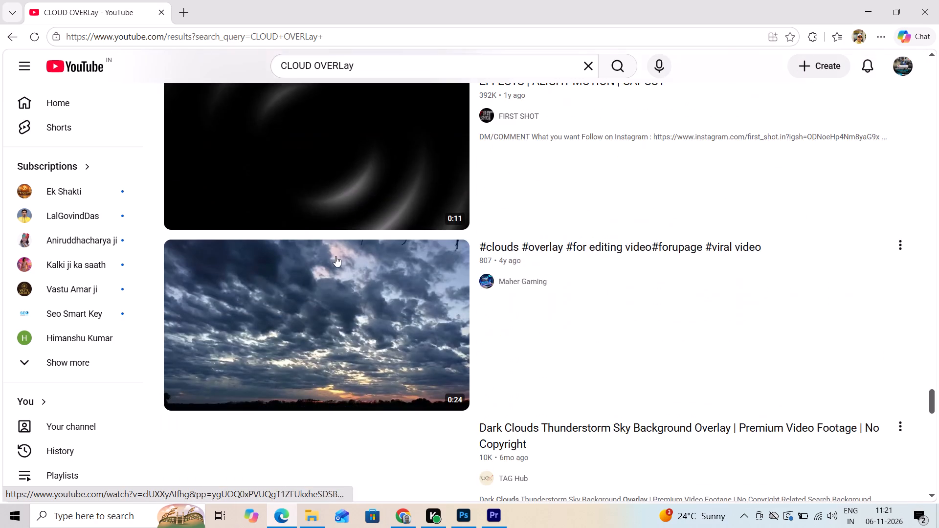
scroll(334, 256, down, 3)
scroll(265, 251, down, 5)
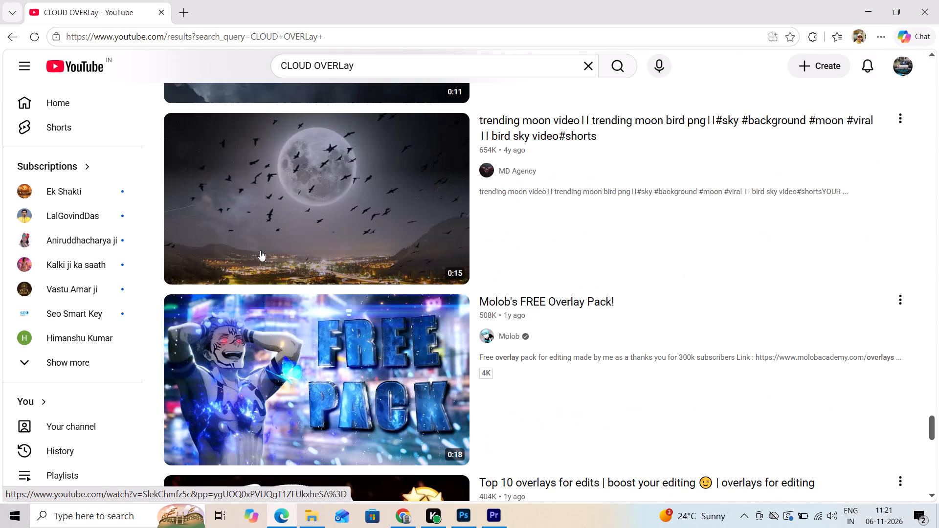
scroll(235, 249, down, 12)
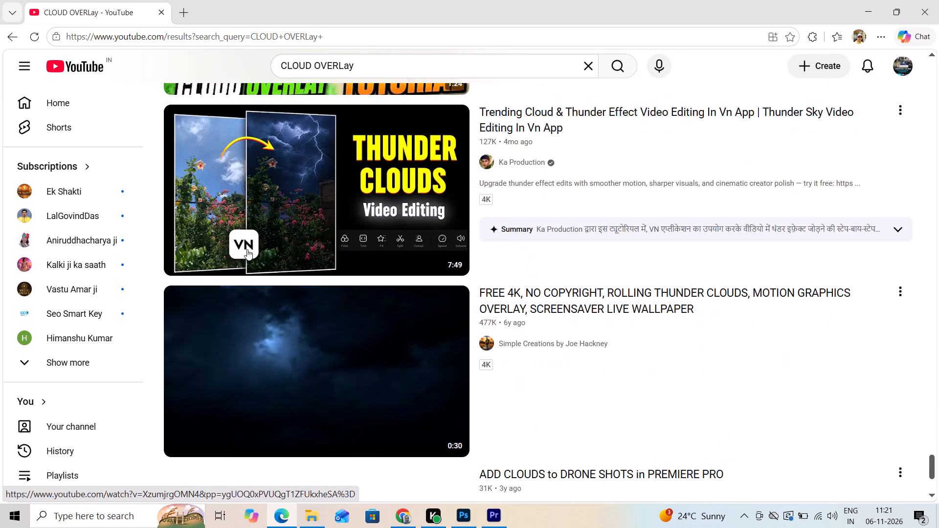
scroll(247, 249, down, 12)
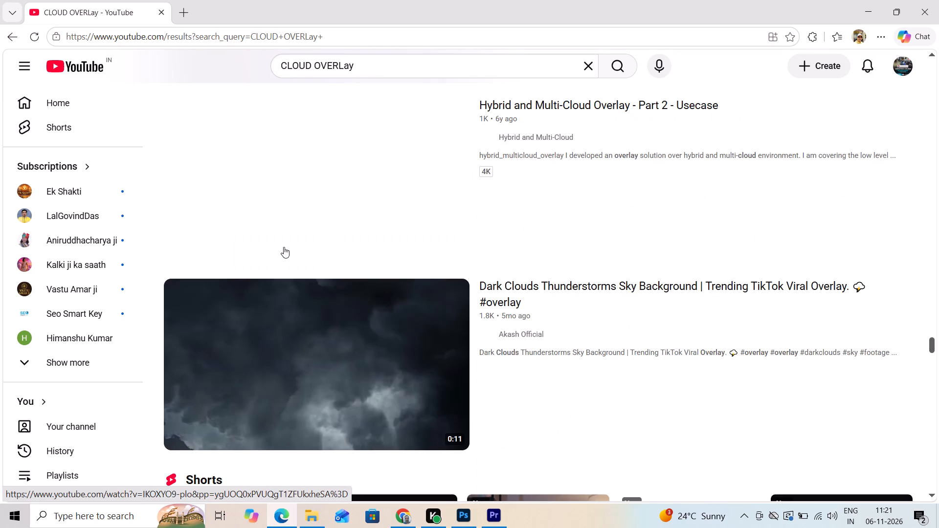
scroll(284, 247, down, 5)
scroll(285, 235, up, 2)
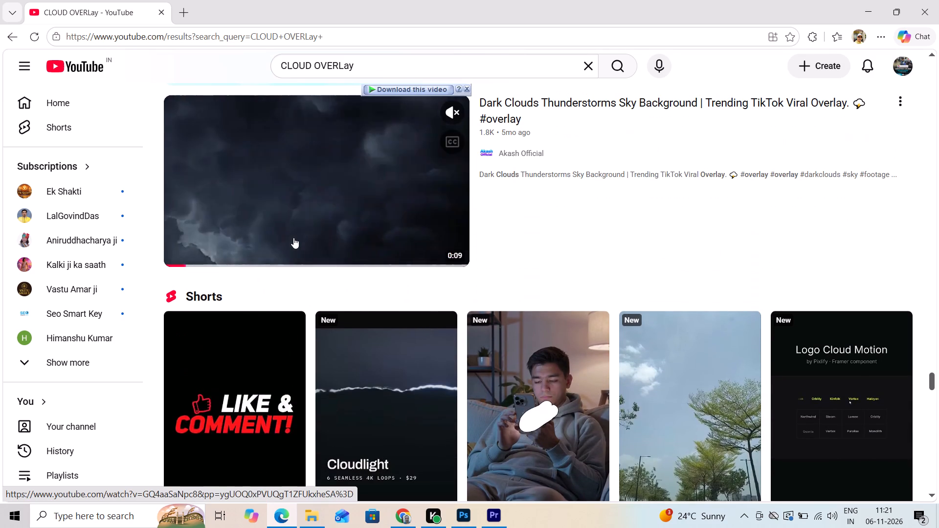
scroll(293, 238, down, 14)
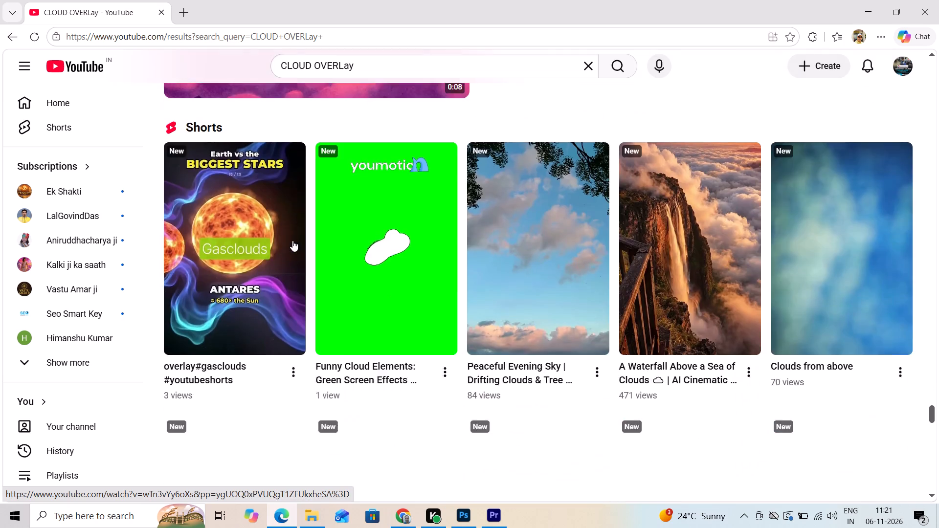
scroll(292, 242, down, 15)
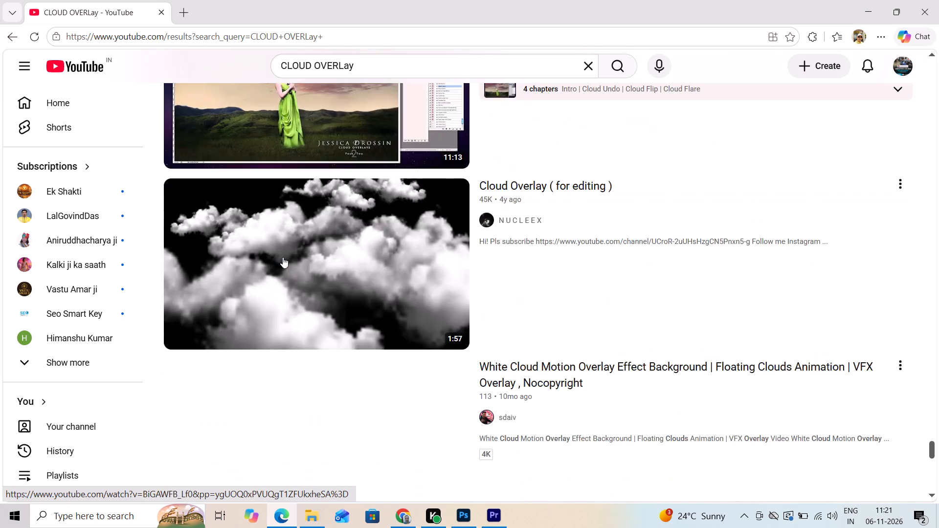
scroll(283, 257, down, 5)
scroll(283, 257, up, 5)
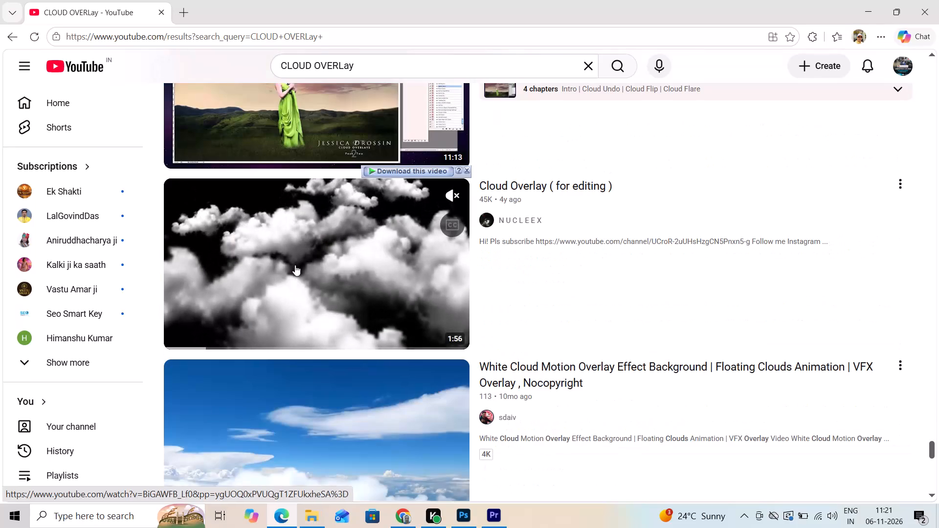
scroll(301, 258, down, 12)
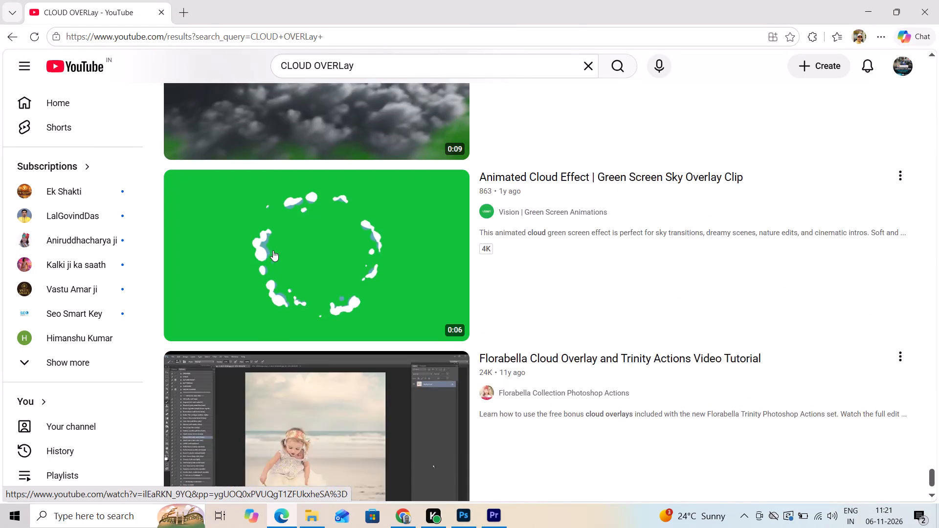
scroll(273, 251, down, 8)
scroll(283, 294, down, 4)
scroll(331, 352, down, 5)
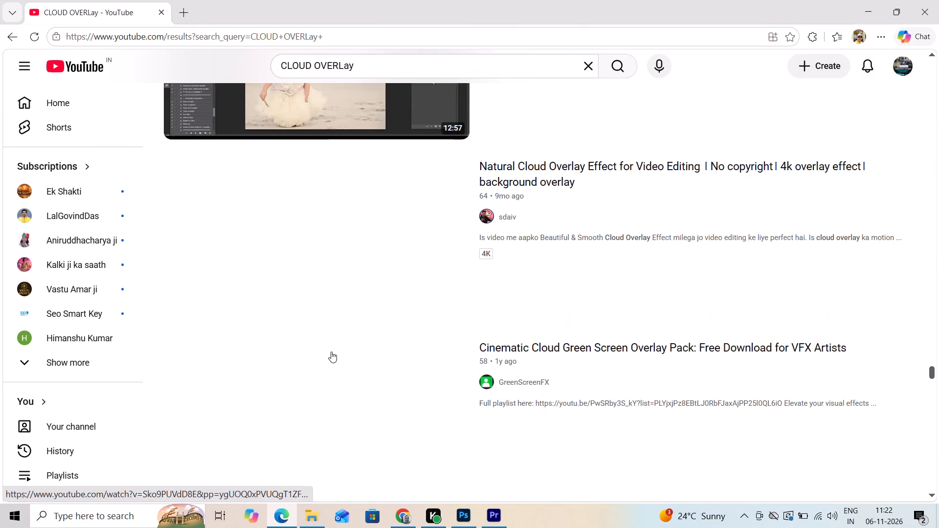
scroll(333, 349, down, 7)
scroll(333, 348, up, 5)
scroll(334, 339, down, 4)
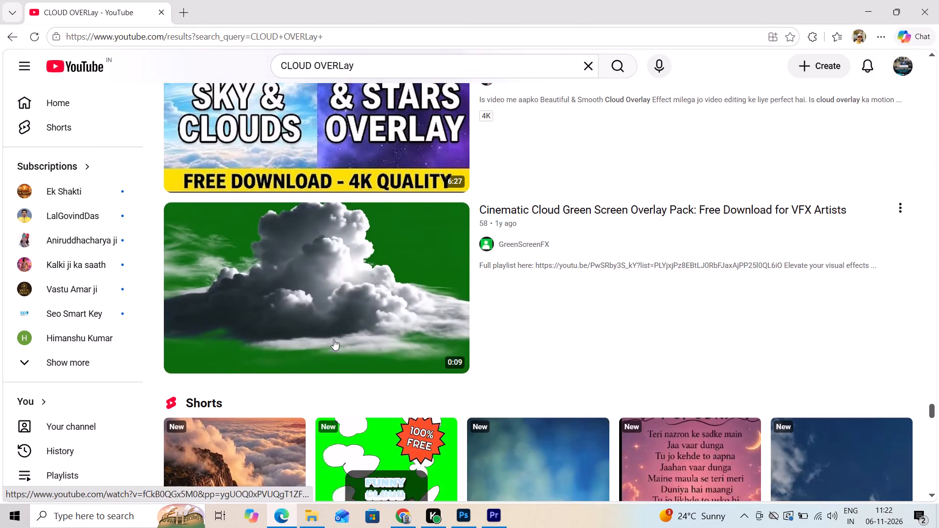
scroll(334, 339, down, 15)
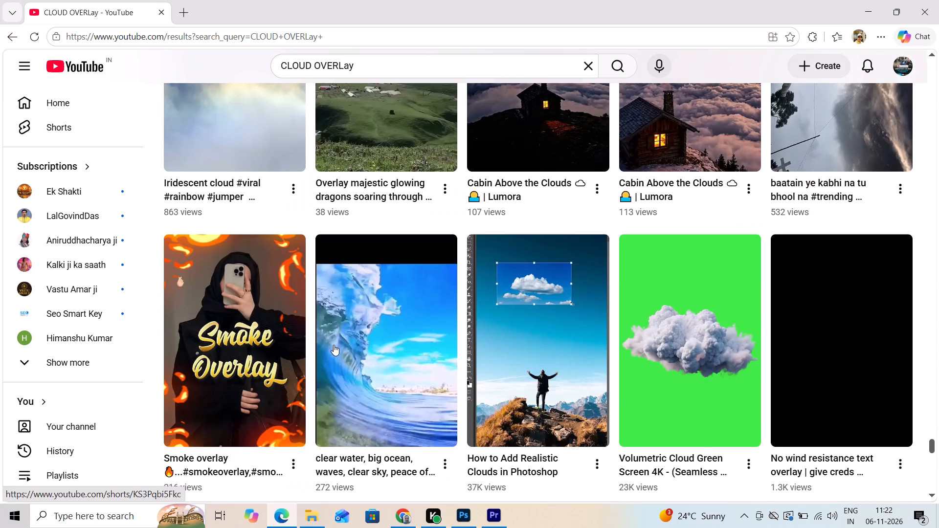
scroll(334, 345, down, 7)
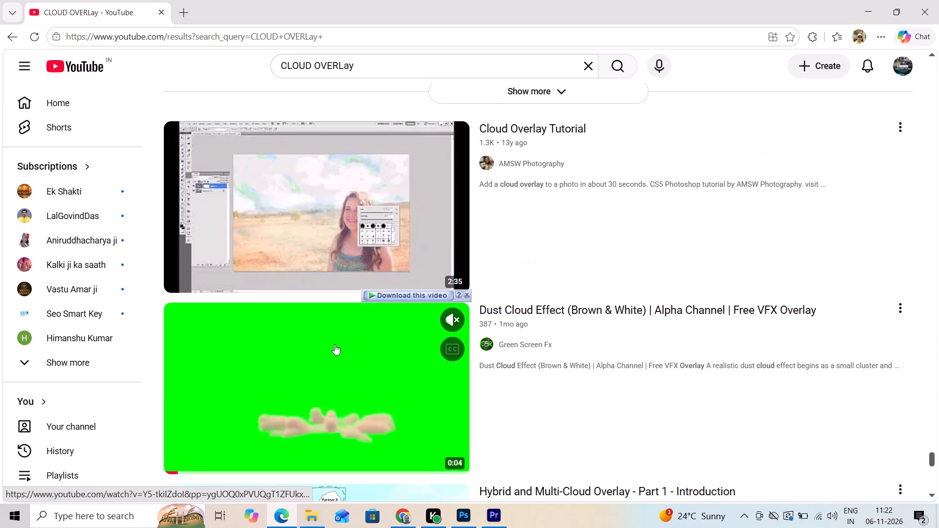
scroll(335, 344, down, 8)
scroll(333, 350, up, 2)
scroll(333, 350, down, 10)
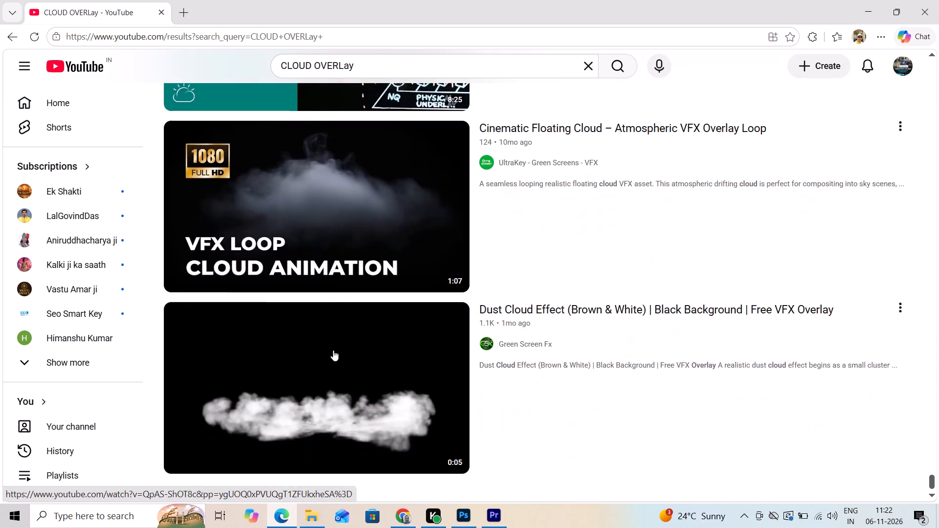
scroll(333, 350, down, 13)
scroll(329, 352, up, 3)
scroll(329, 353, down, 3)
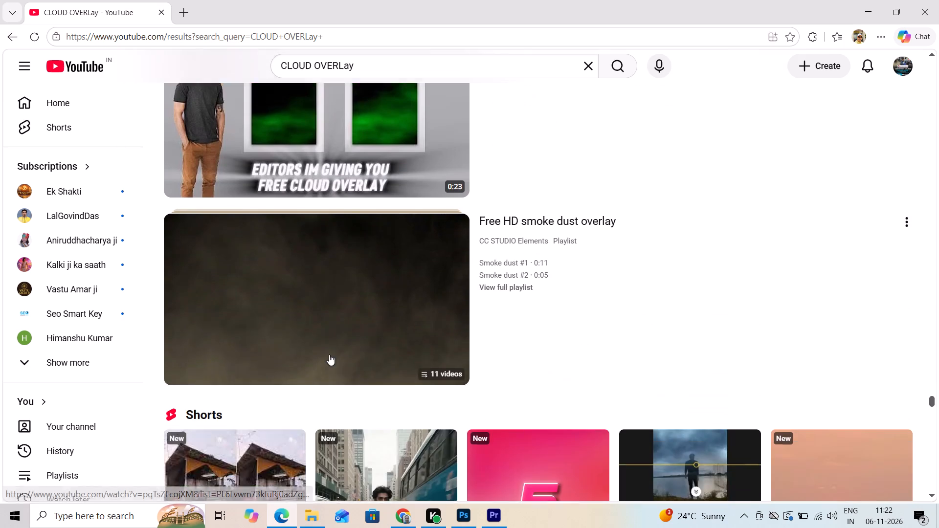
scroll(329, 354, down, 10)
scroll(362, 288, down, 4)
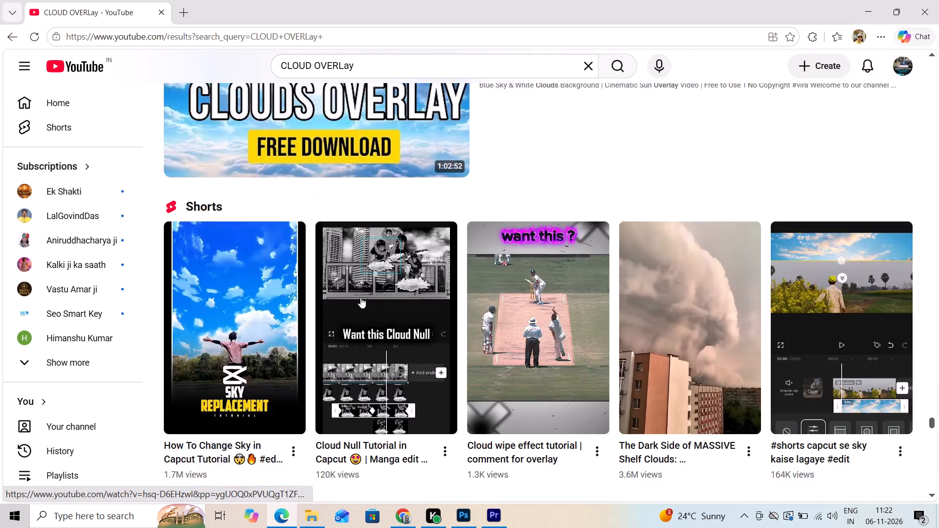
scroll(362, 294, down, 11)
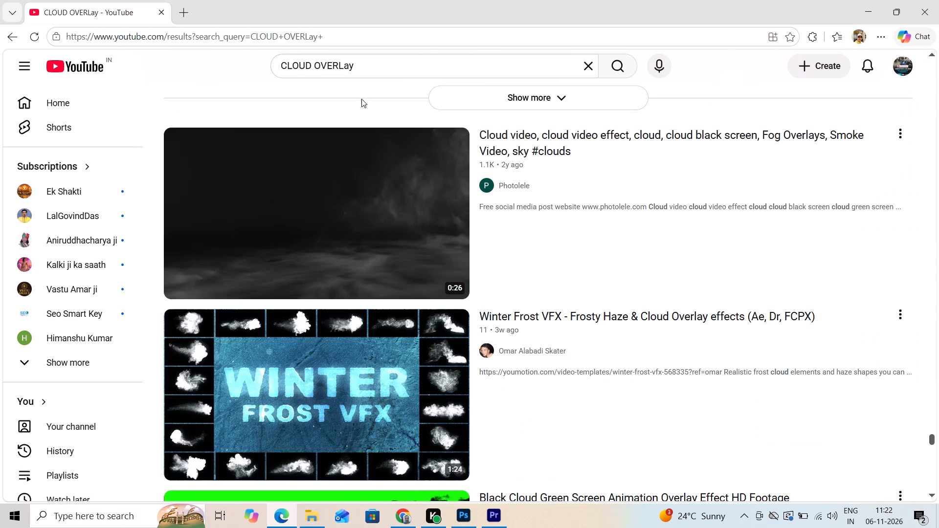
Refine the YouTube search to "running CLOUD OVERLay".
click(283, 67)
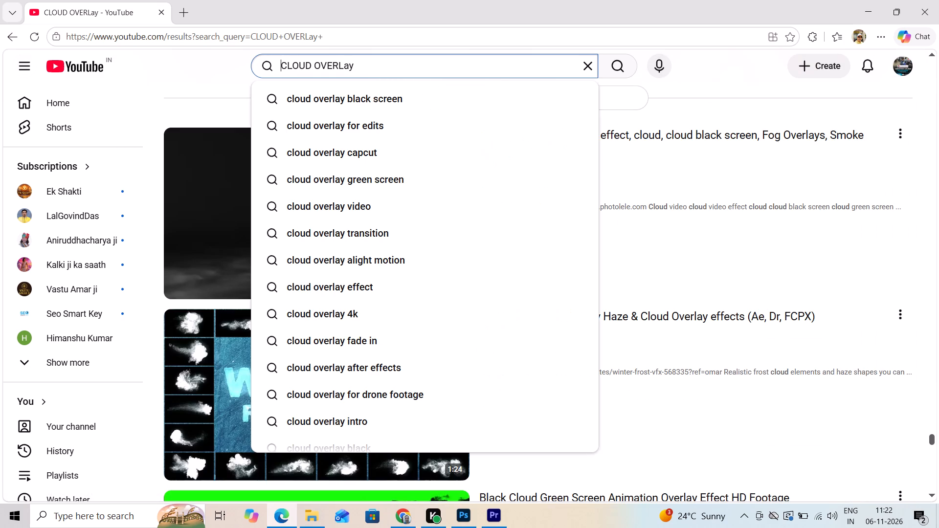
text(runnin)
text(g)
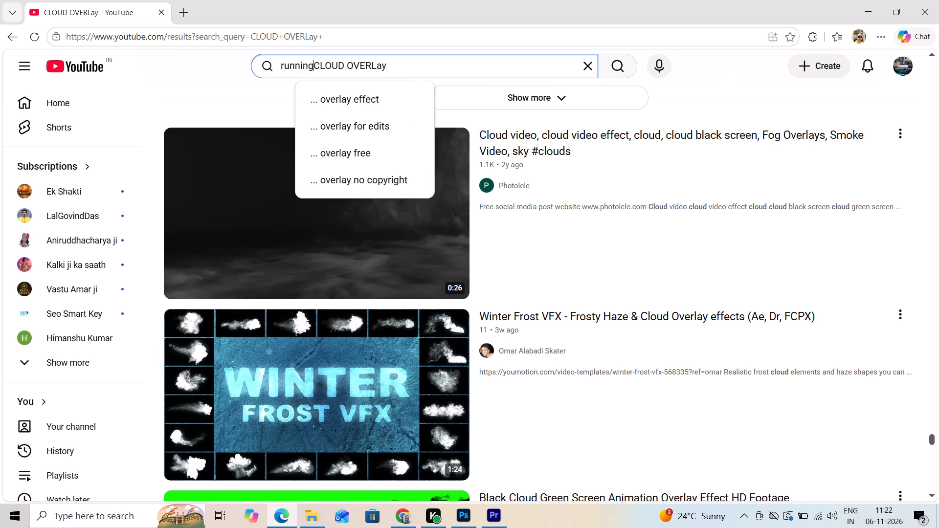
key(space)
key(Return)
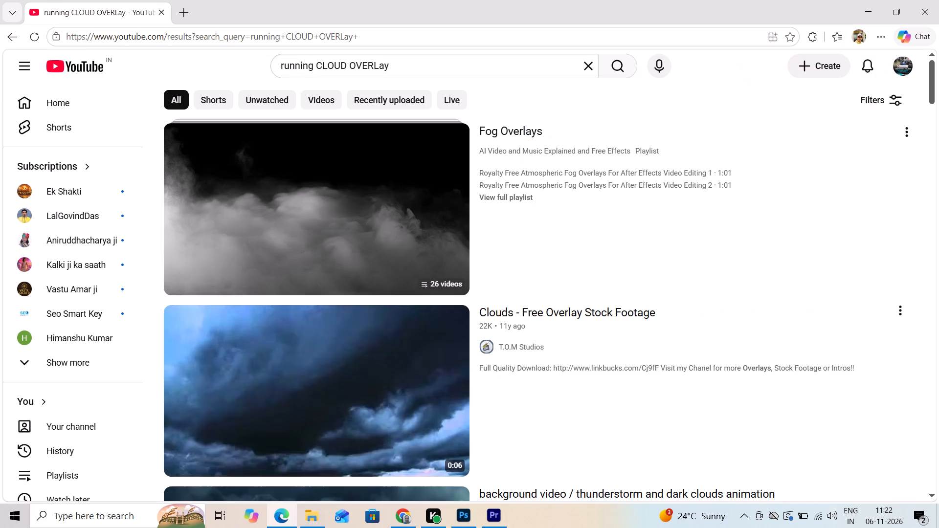
Open the "Clouds - Free Overlay Stock Footage" video to preview it, and return to the search results.
scroll(282, 101, down, 3)
click(278, 126)
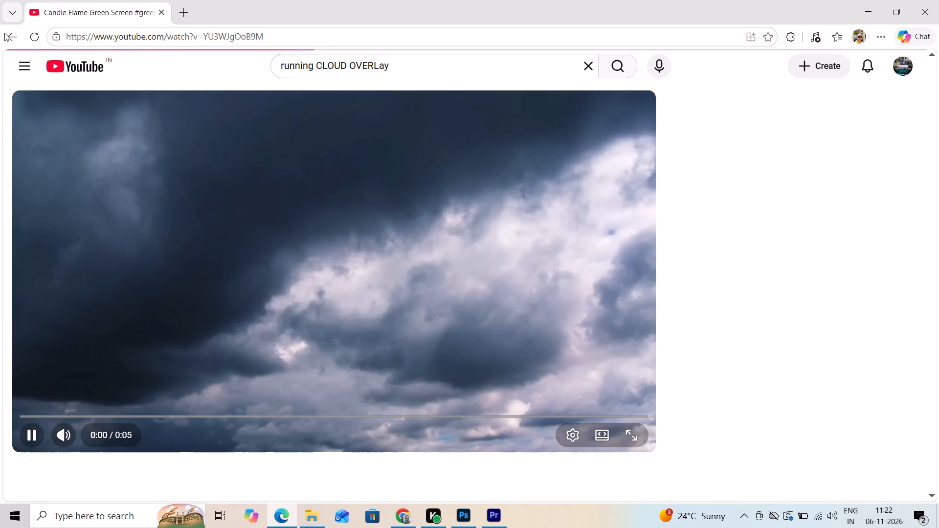
click(4, 33)
Open the Fog Overlays playlist from the search results and switch to its second video.
scroll(365, 192, up, 4)
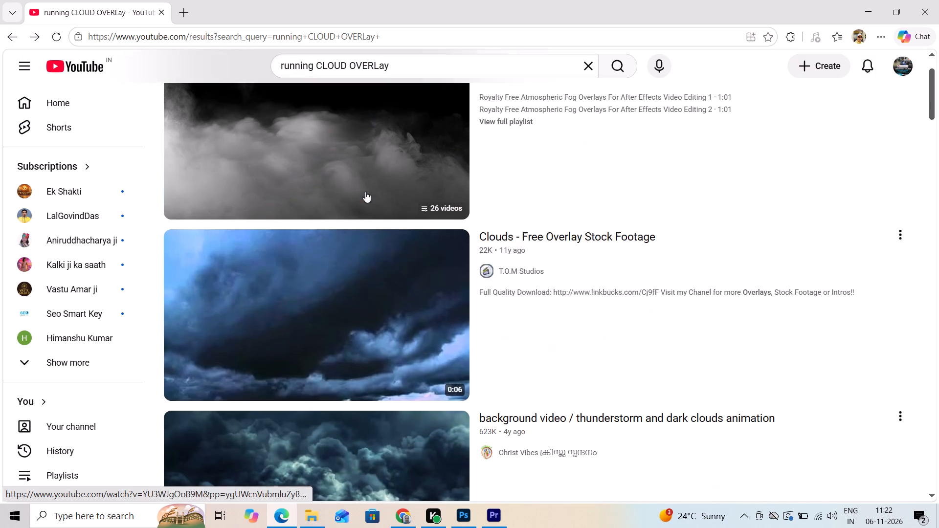
click(364, 189)
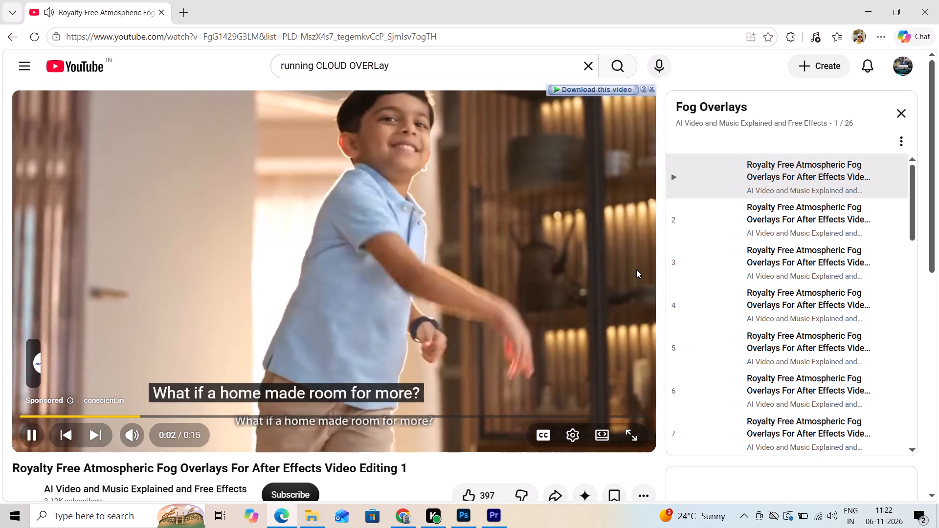
click(759, 225)
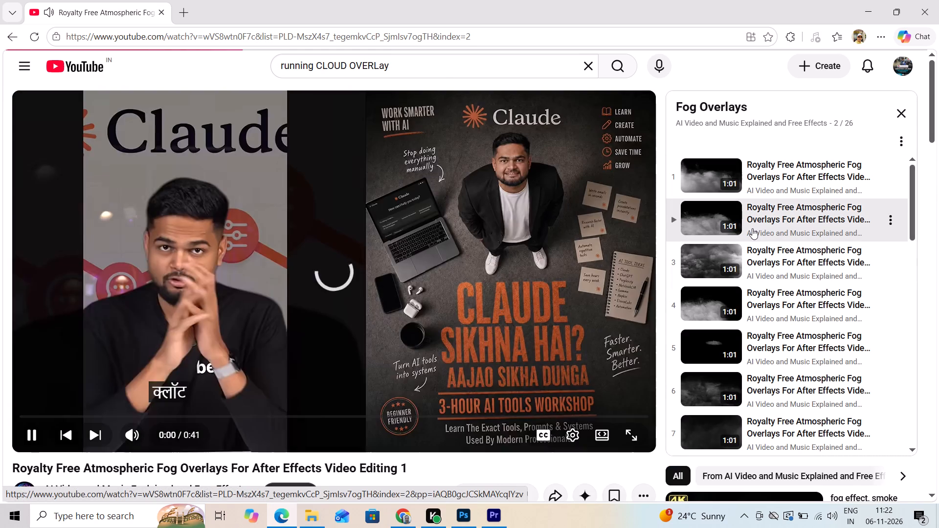
Preview the third and sixth videos of the Fog Overlays playlist.
click(762, 226)
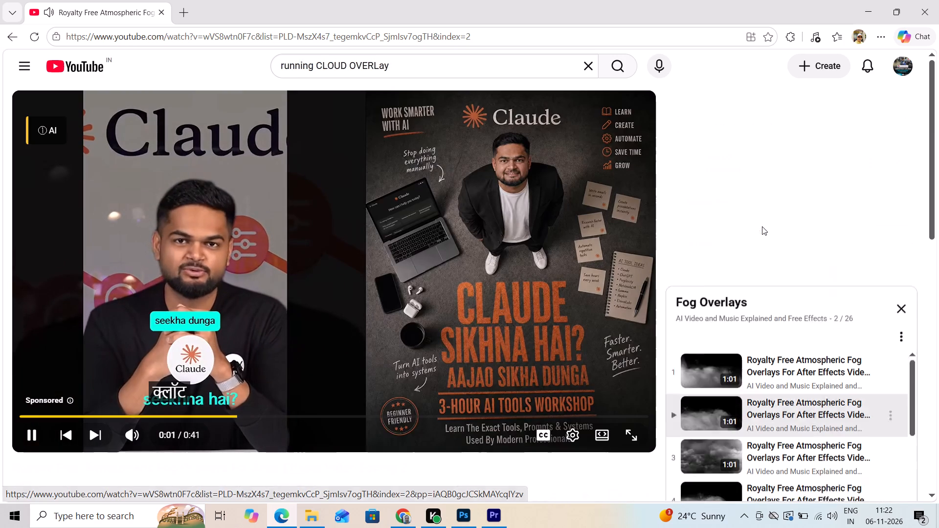
scroll(720, 407, down, 4)
scroll(749, 370, down, 5)
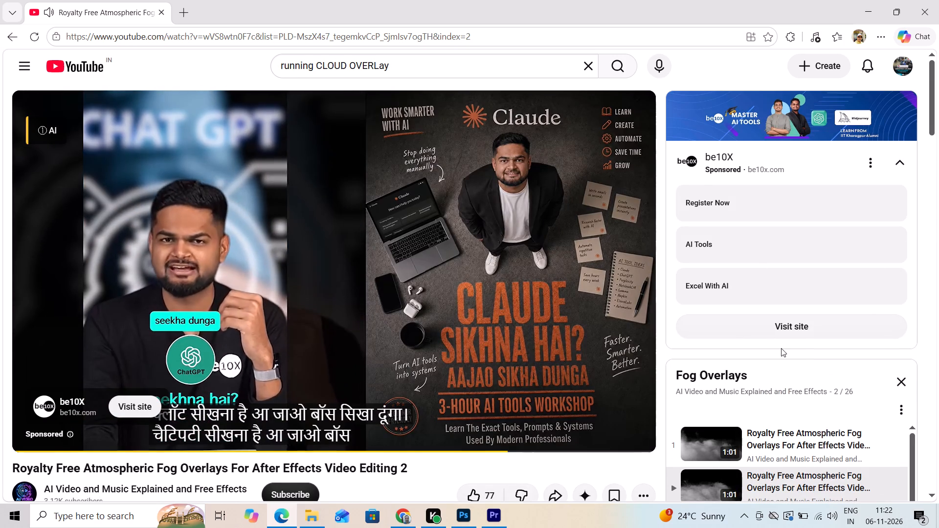
scroll(781, 348, down, 4)
scroll(792, 353, up, 3)
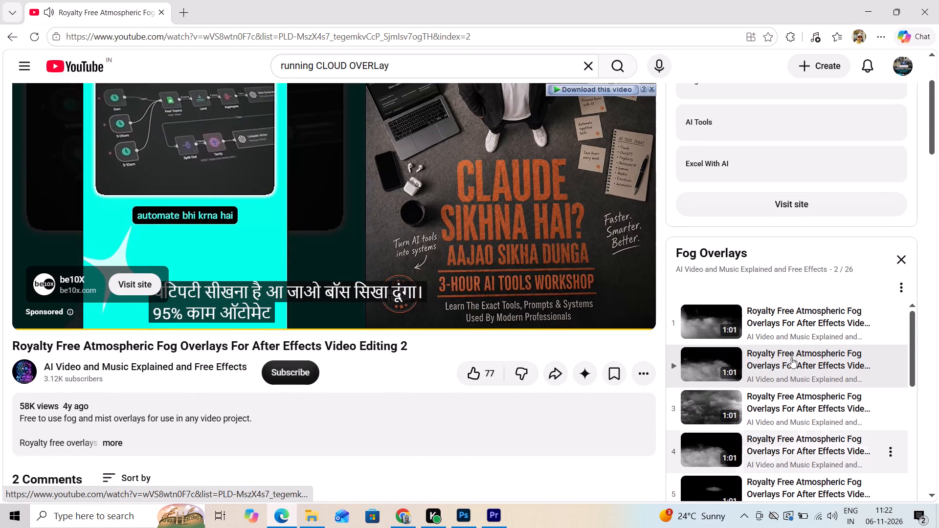
click(791, 400)
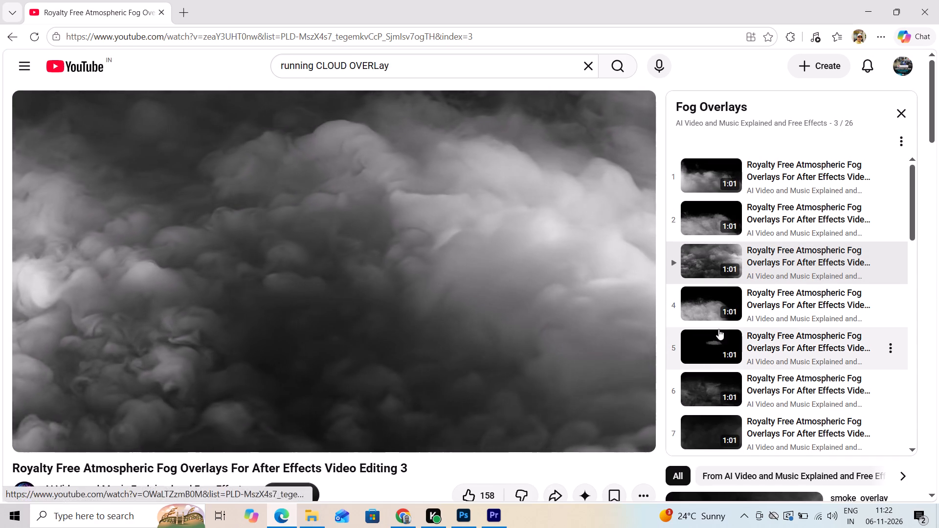
scroll(724, 284, down, 3)
click(753, 205)
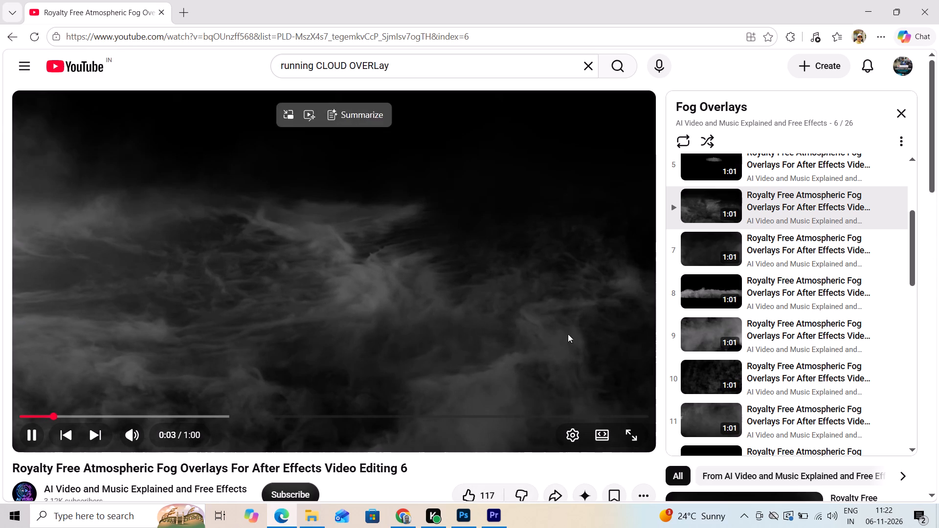
Preview the ninth, tenth and fourteenth videos of the Fog Overlays playlist.
scroll(783, 287, down, 1)
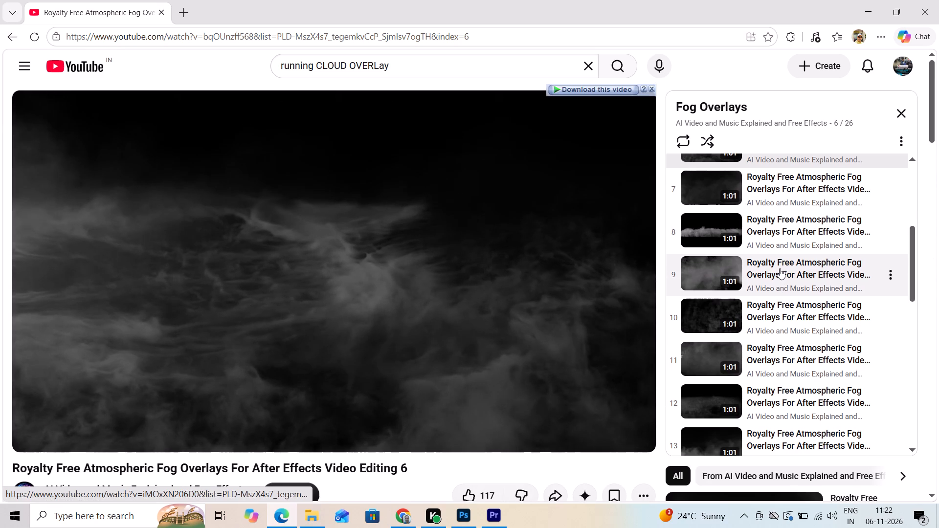
click(780, 268)
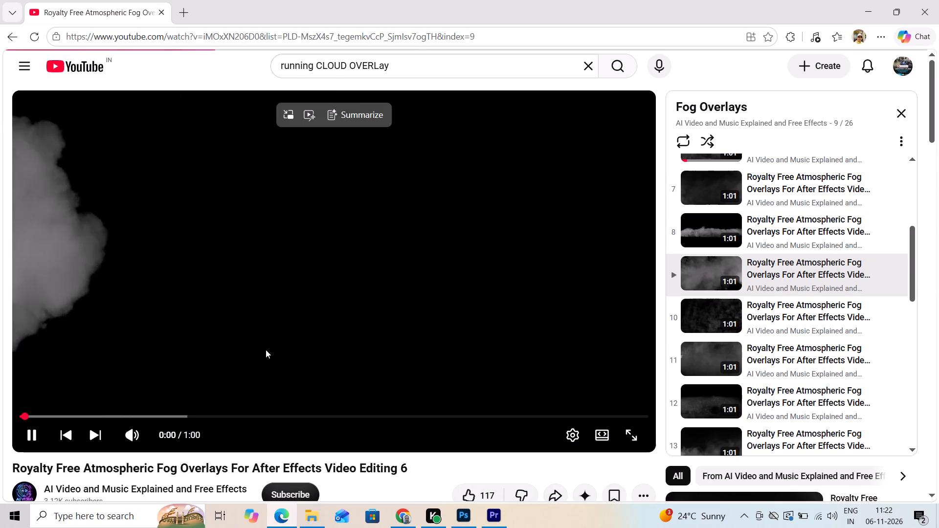
click(754, 313)
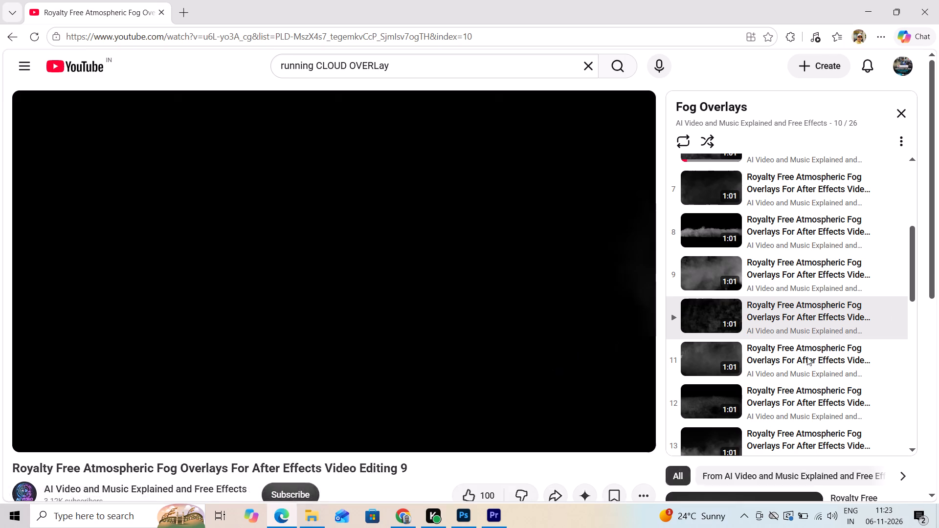
scroll(816, 350, down, 2)
scroll(752, 328, up, 1)
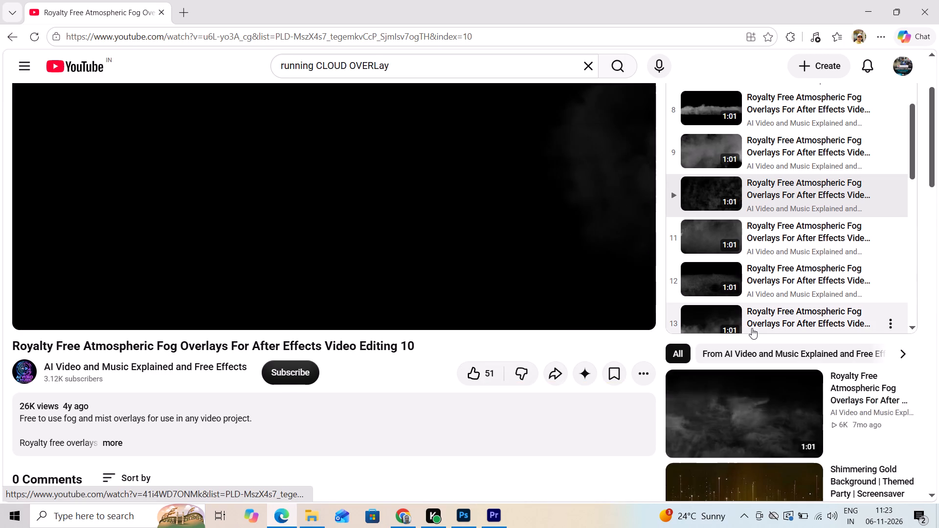
scroll(752, 328, up, 1)
scroll(772, 279, down, 3)
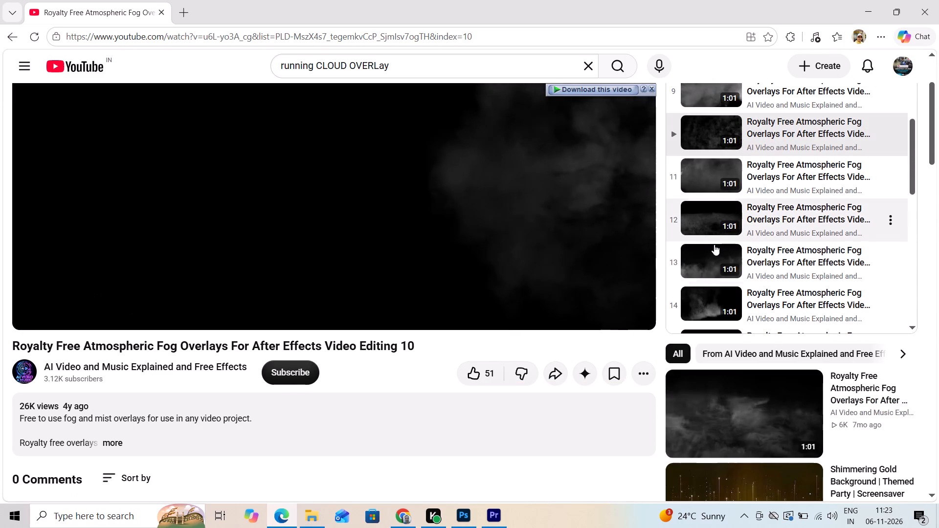
scroll(711, 254, down, 2)
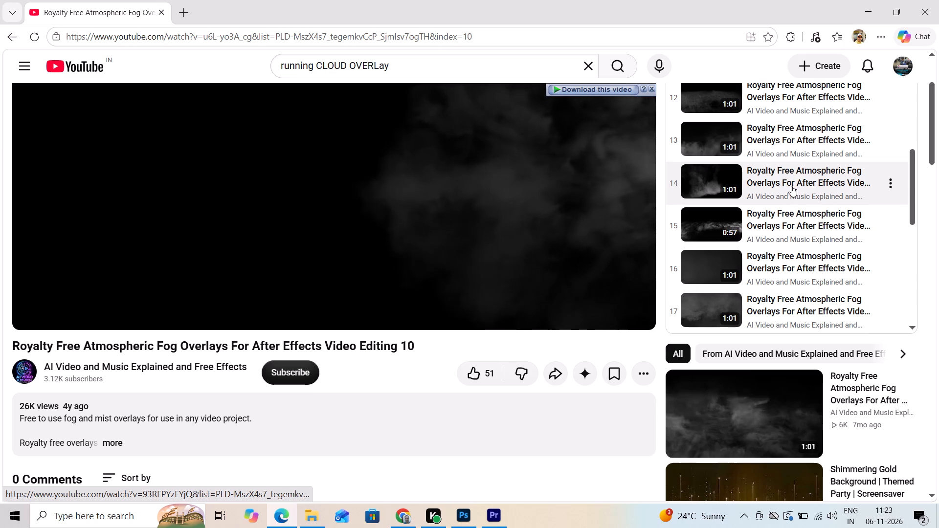
click(791, 184)
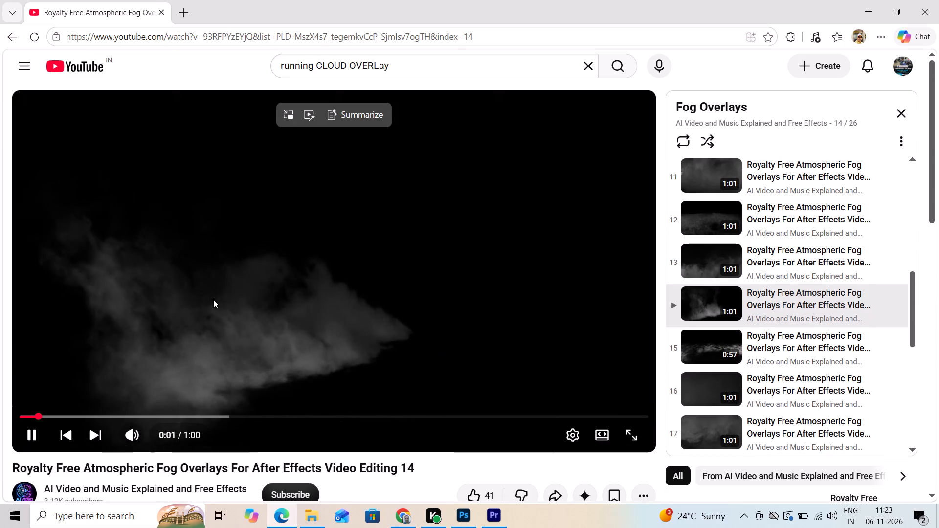
Change the YouTube search to "moving CLOUD OVERLay".
drag(312, 68, 217, 73)
click(217, 73)
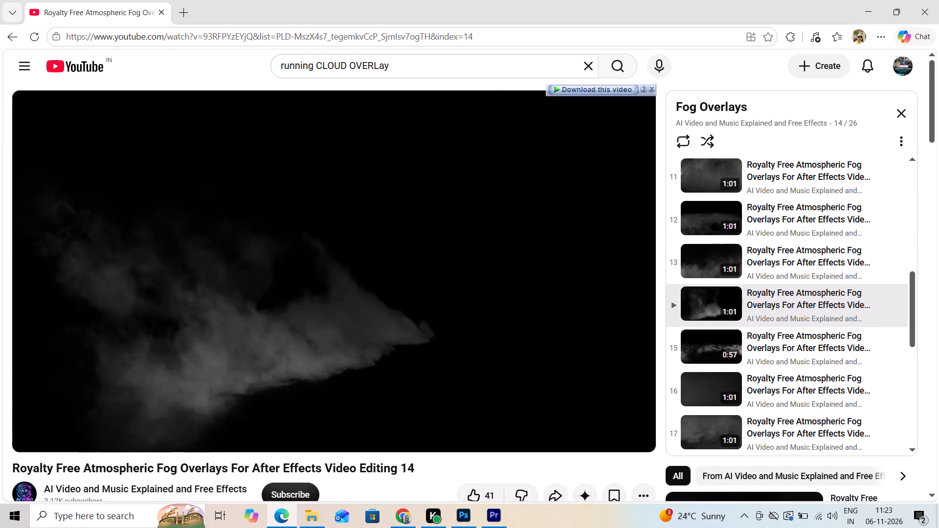
click(313, 66)
drag(313, 66, 256, 64)
text(moving)
key(Return)
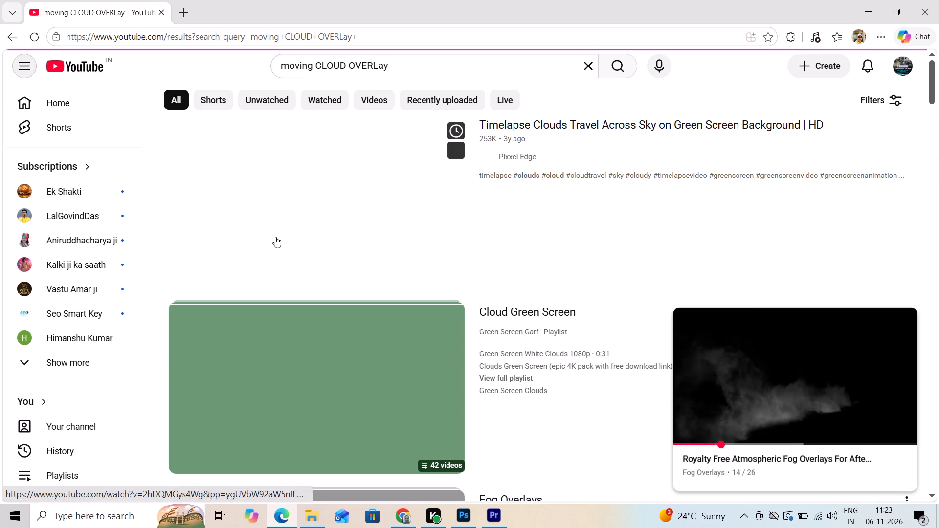
Close the mini player and open the Cloud Green Screen playlist from the search results.
scroll(275, 239, down, 2)
scroll(700, 317, up, 2)
click(907, 314)
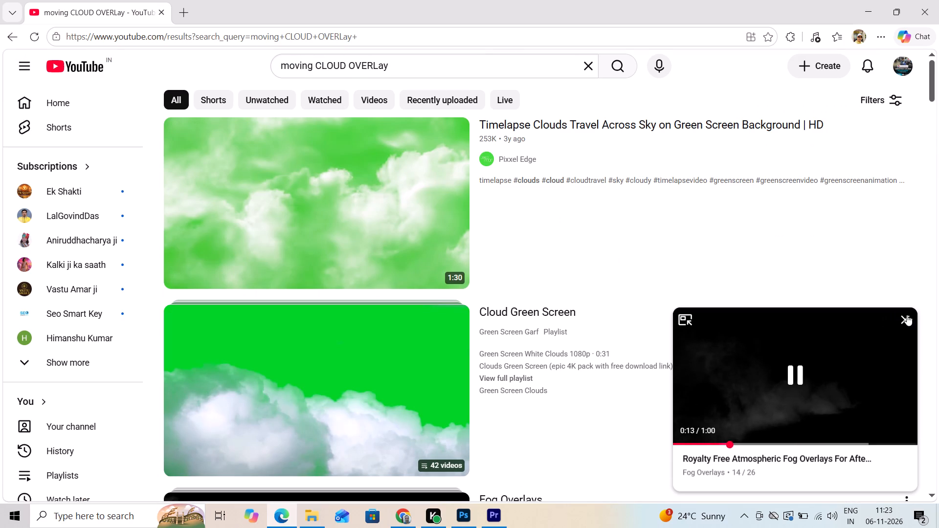
scroll(421, 347, down, 5)
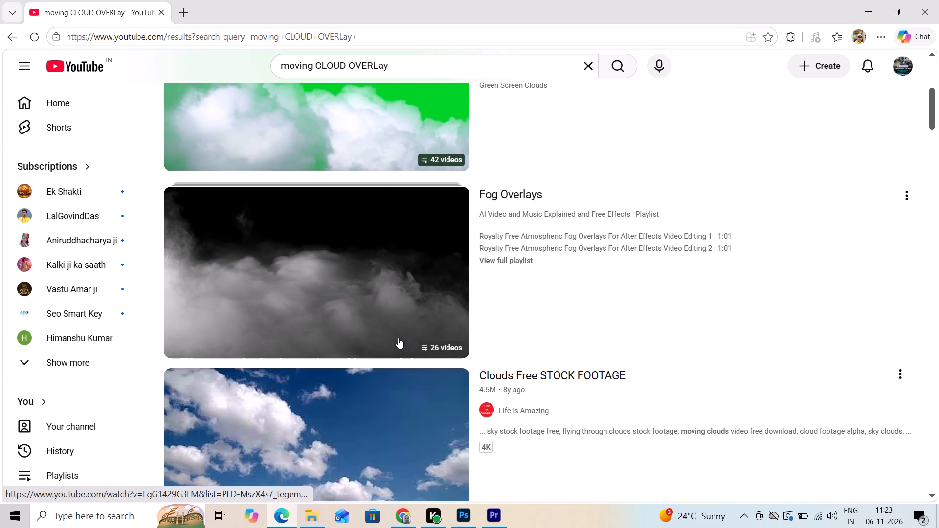
scroll(394, 339, up, 4)
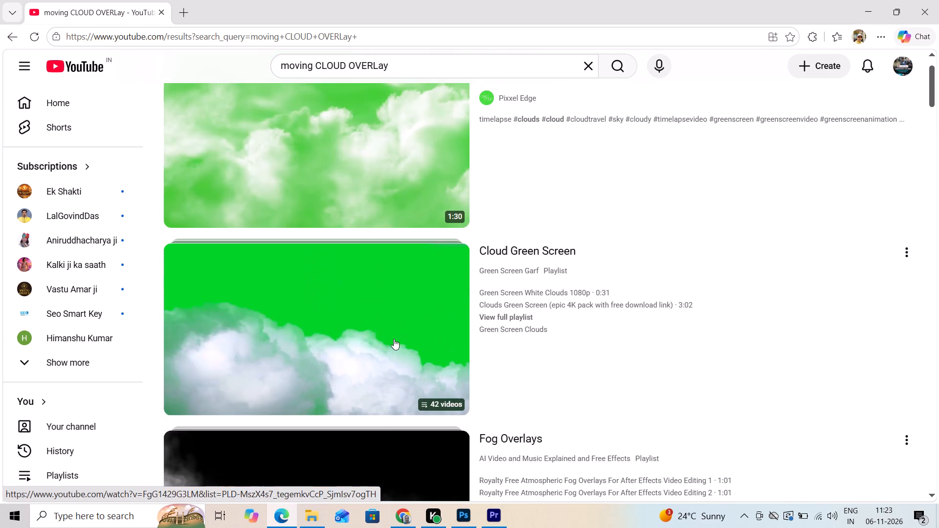
click(394, 339)
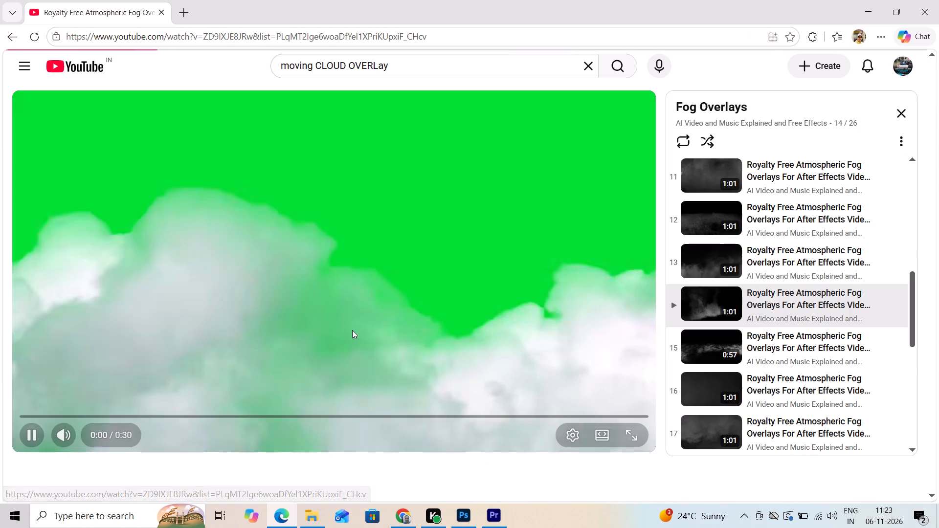
click(362, 321)
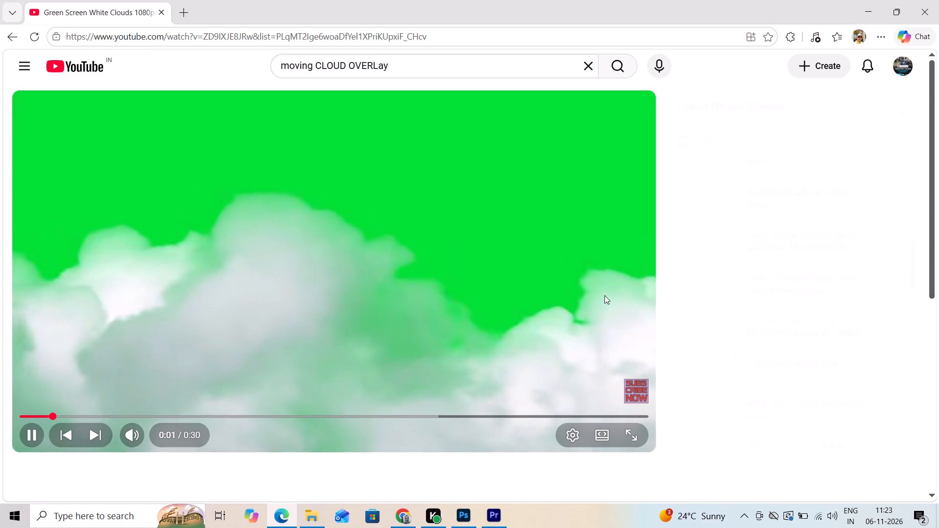
Look through the Cloud Green Screen playlist and the related videos for moving cloud footage suitable for the sky.
scroll(769, 225, down, 1)
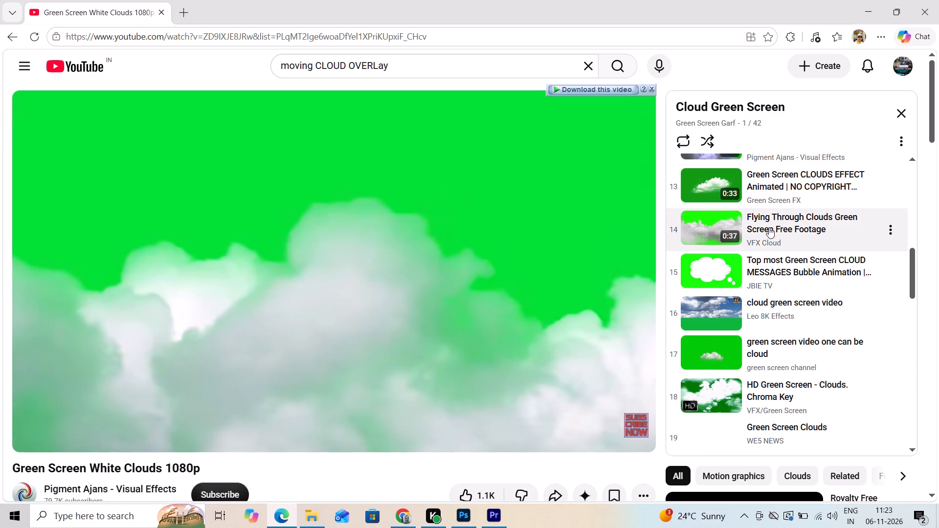
scroll(769, 228, down, 5)
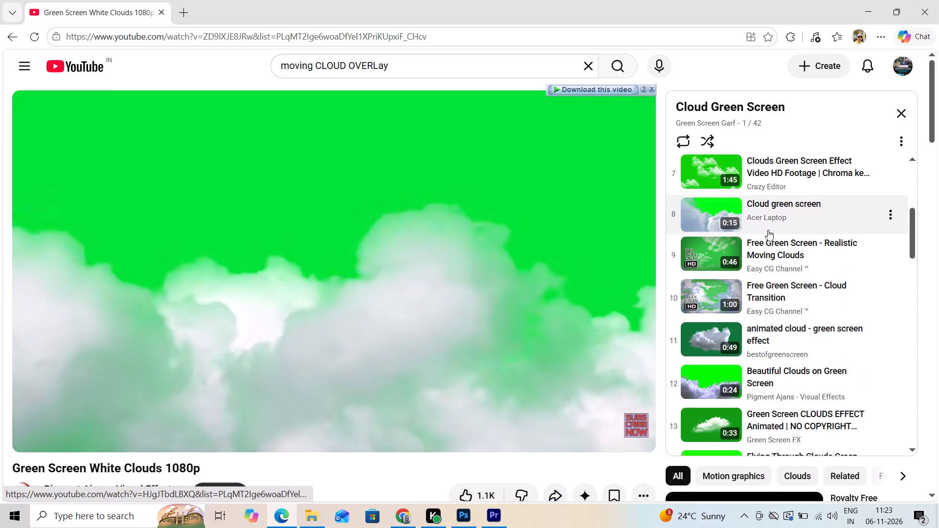
scroll(768, 230, down, 5)
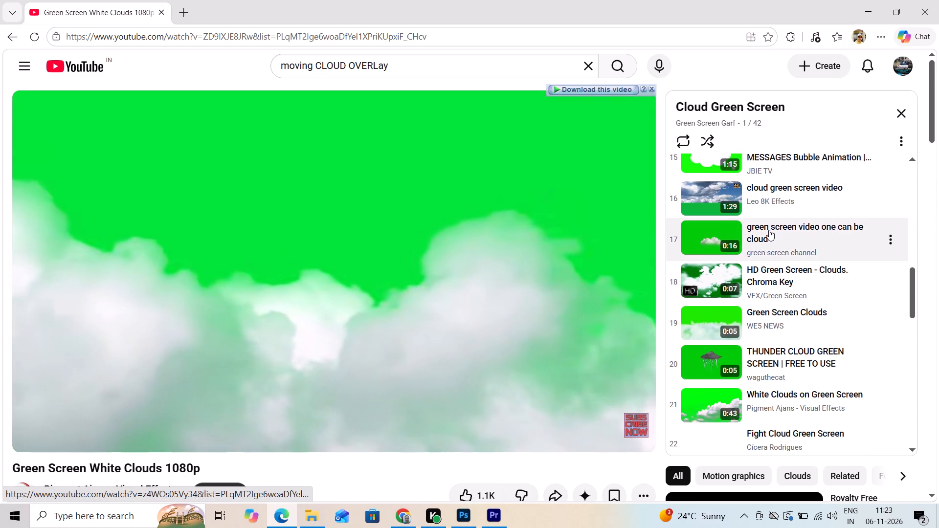
scroll(769, 230, down, 9)
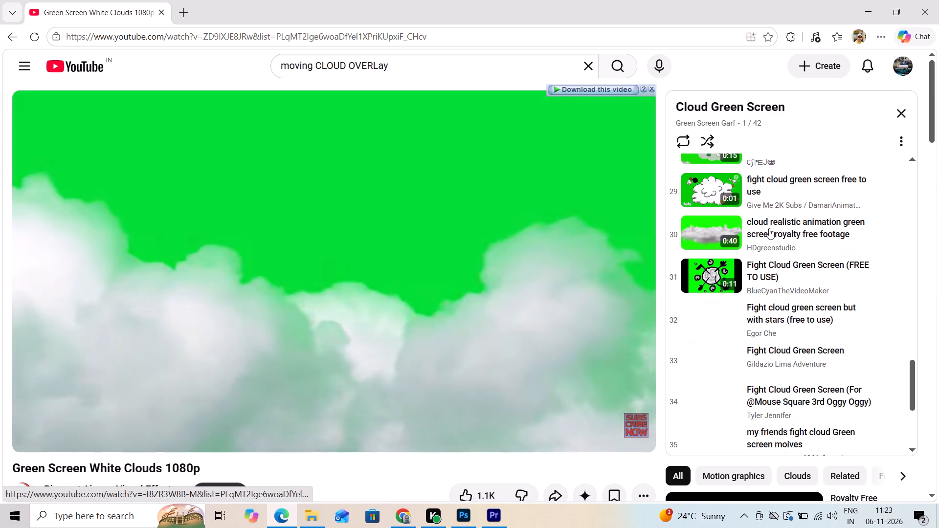
scroll(769, 228, down, 5)
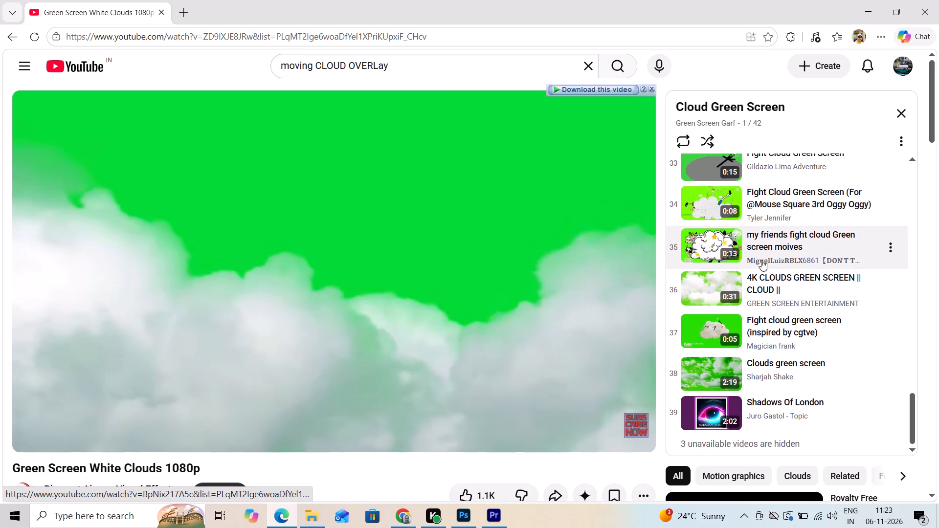
scroll(761, 264, down, 5)
scroll(806, 318, up, 1)
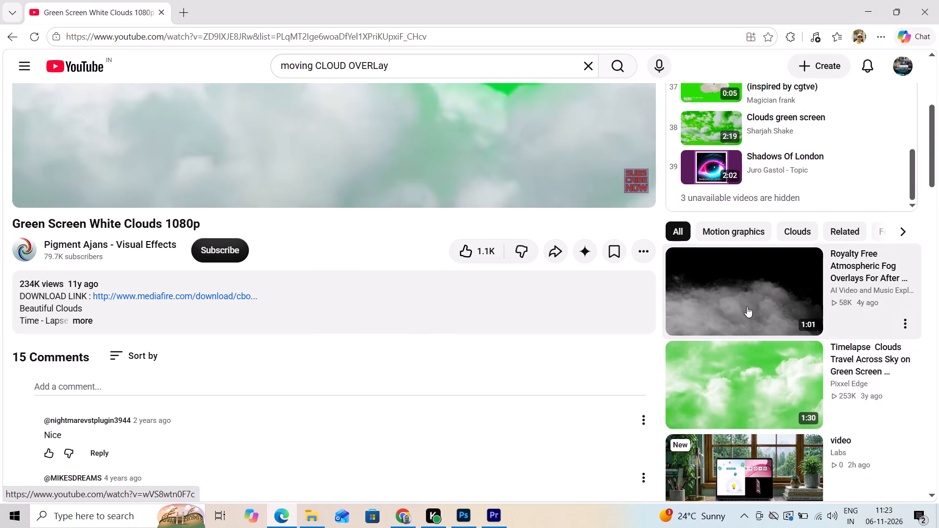
scroll(736, 303, up, 2)
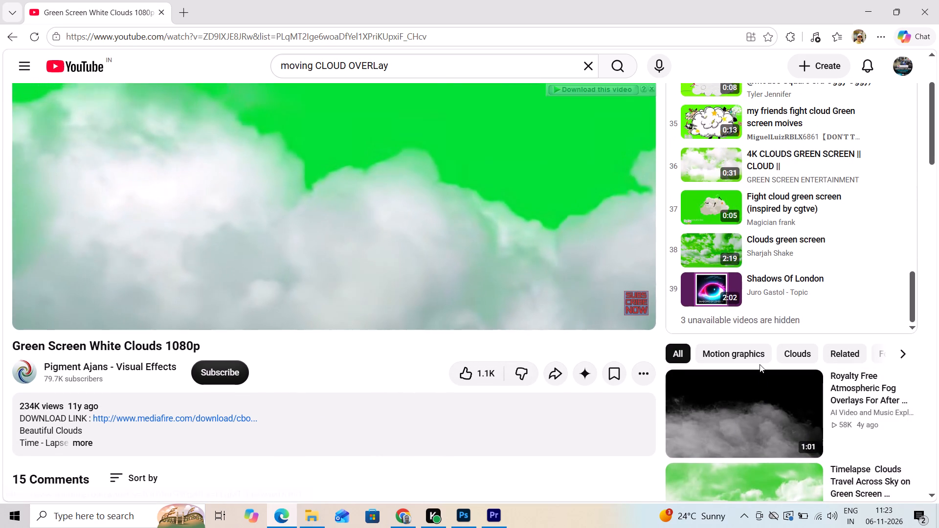
scroll(718, 400, down, 2)
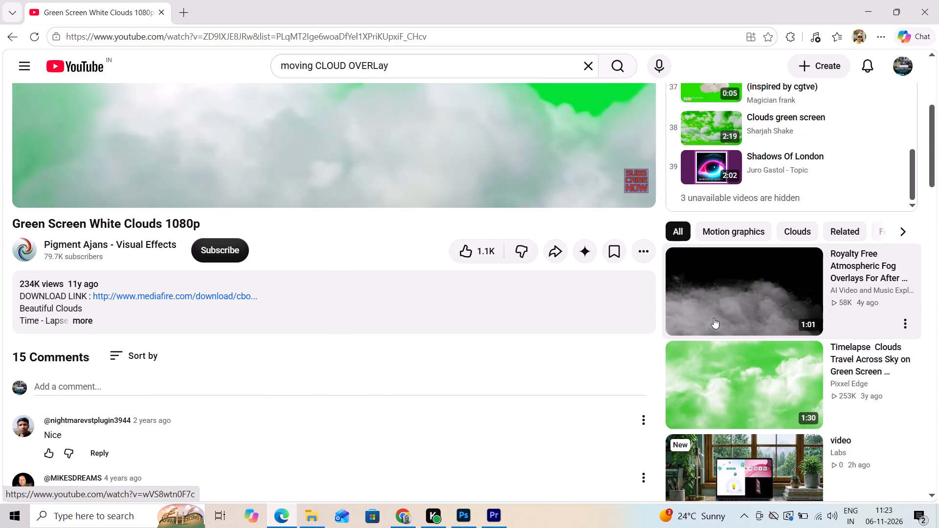
Open the suggested "Royalty Free Atmospheric Fog Overlays For After Effects Video Editing 2" video, skim its footage and check the related videos.
click(709, 299)
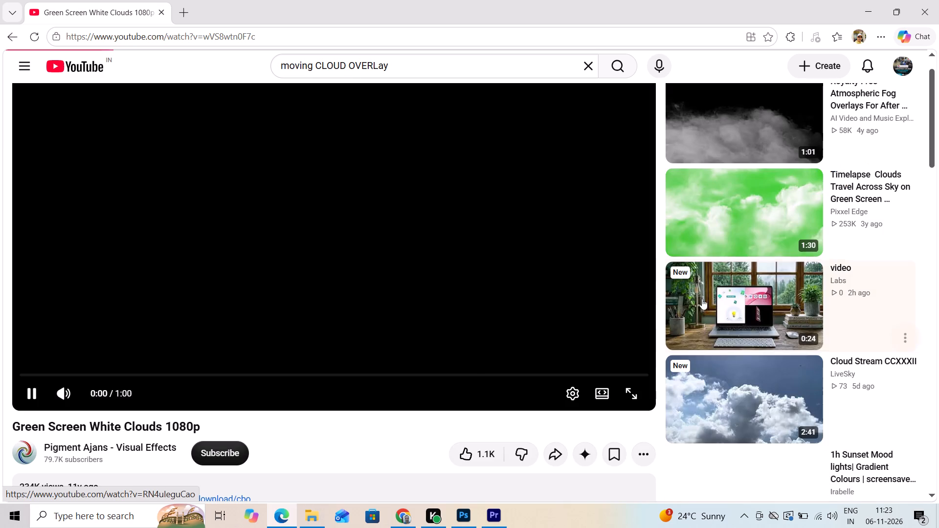
scroll(491, 259, up, 2)
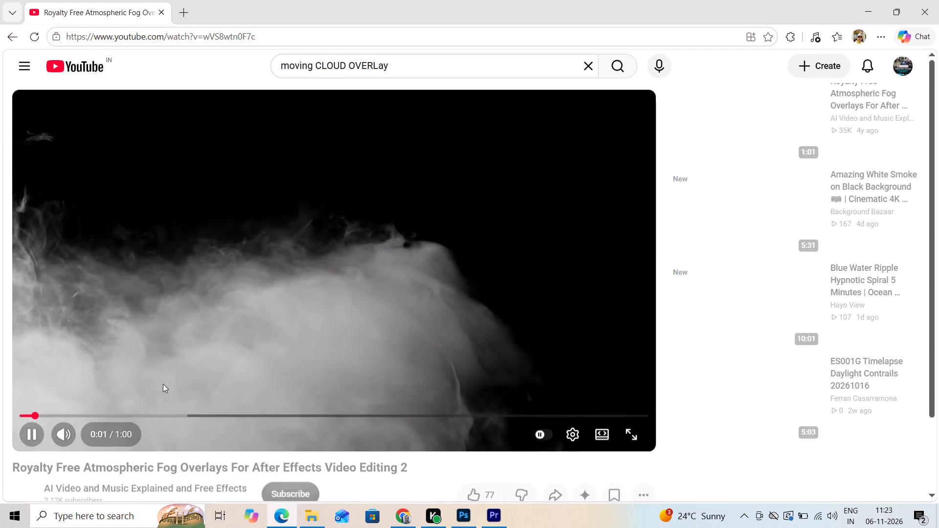
click(204, 412)
click(368, 413)
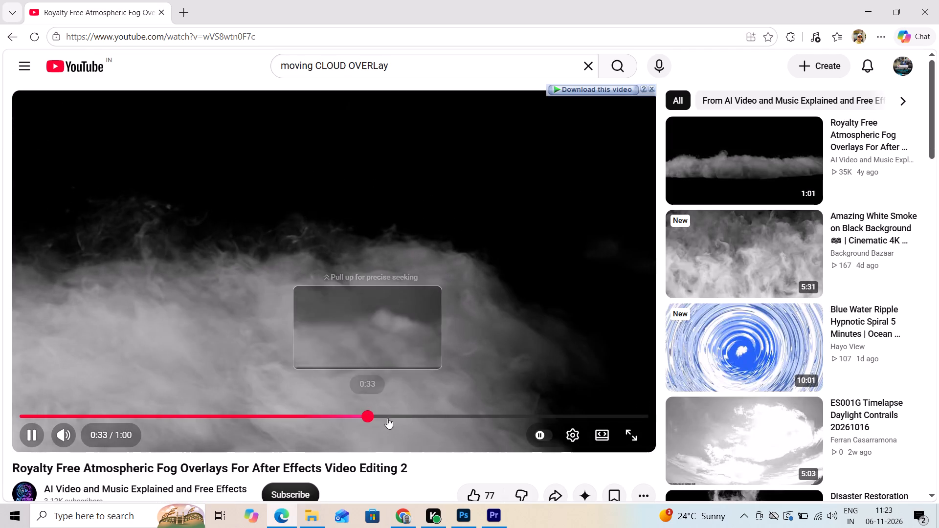
click(449, 415)
click(491, 412)
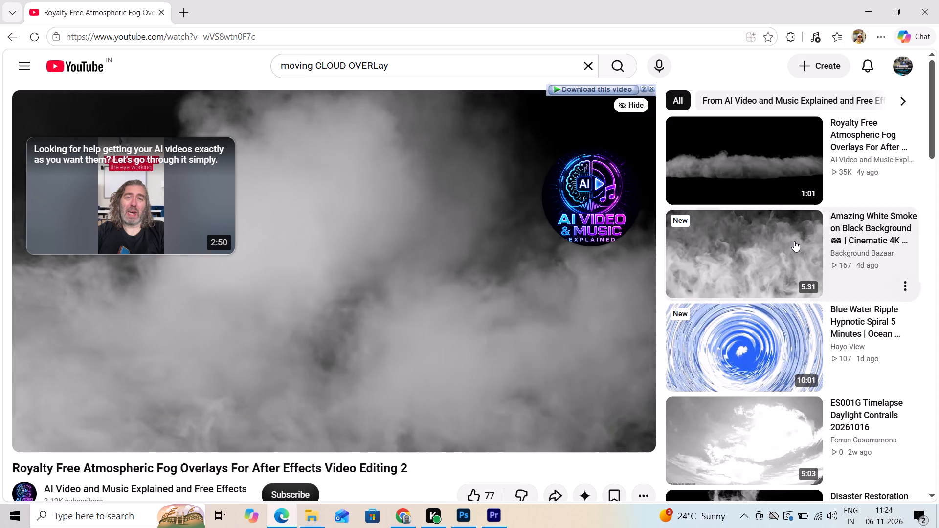
scroll(628, 335, down, 3)
scroll(720, 334, down, 2)
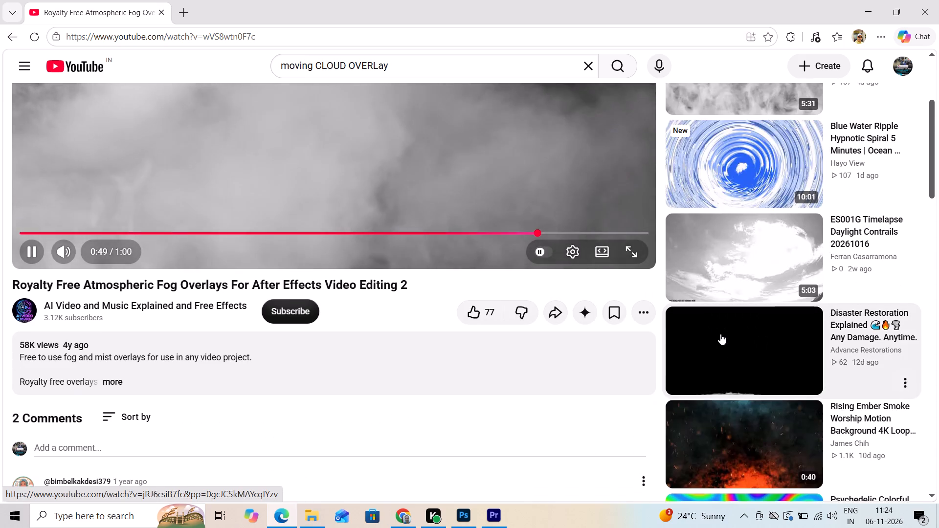
scroll(720, 334, down, 1)
scroll(720, 334, up, 5)
scroll(449, 385, up, 3)
Download the "Royalty Free Atmospheric Fog Overlays For After Effects Video Editing 2" video as a 1080p HD MP4 file.
click(479, 355)
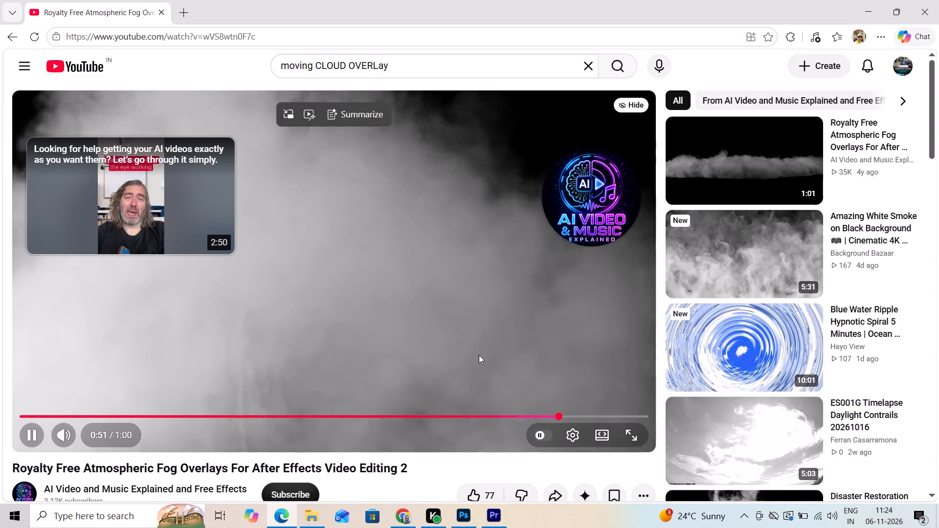
click(587, 93)
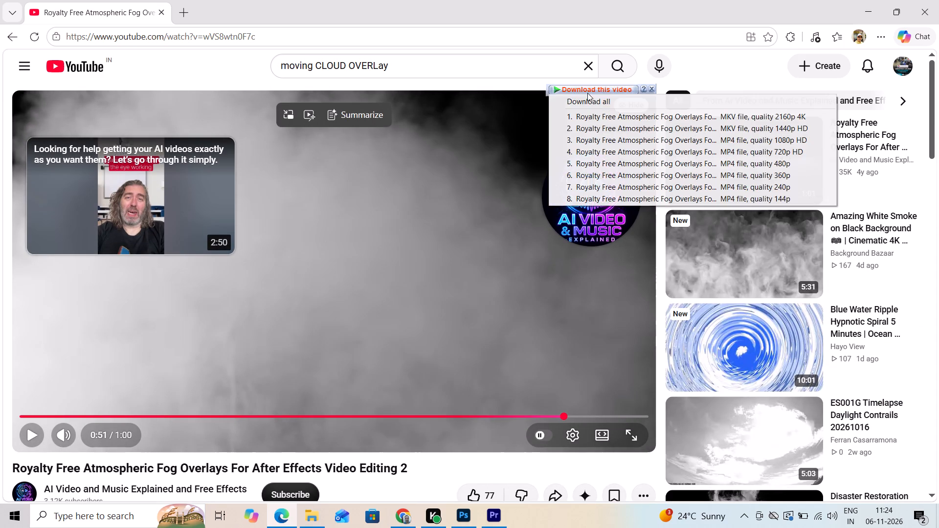
click(658, 121)
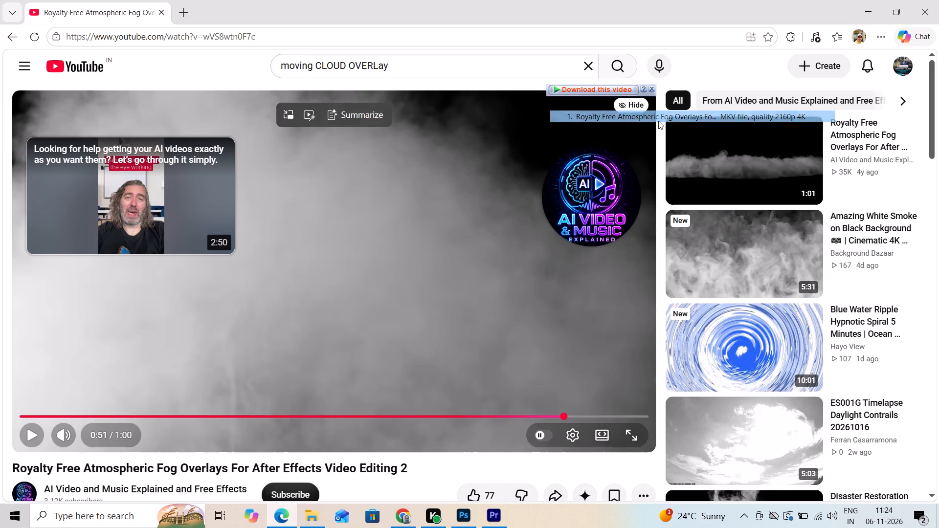
click(535, 306)
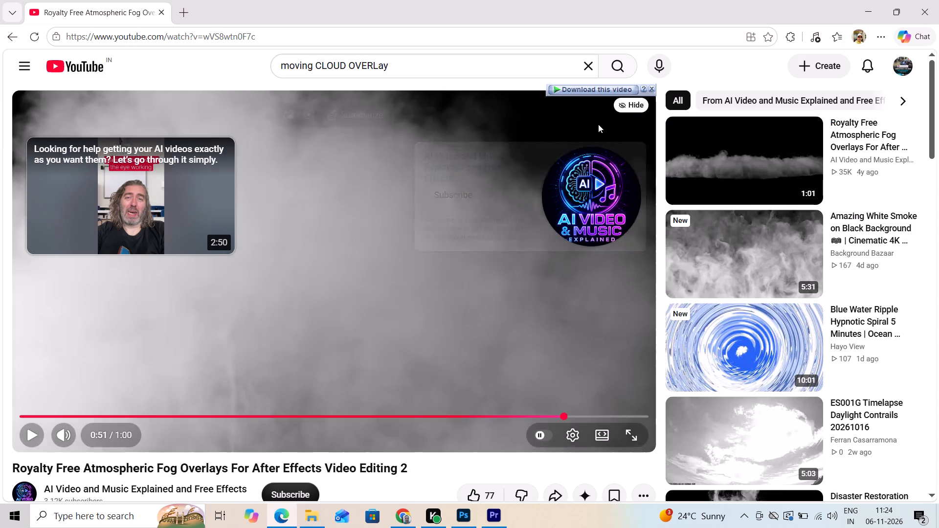
click(603, 89)
click(611, 137)
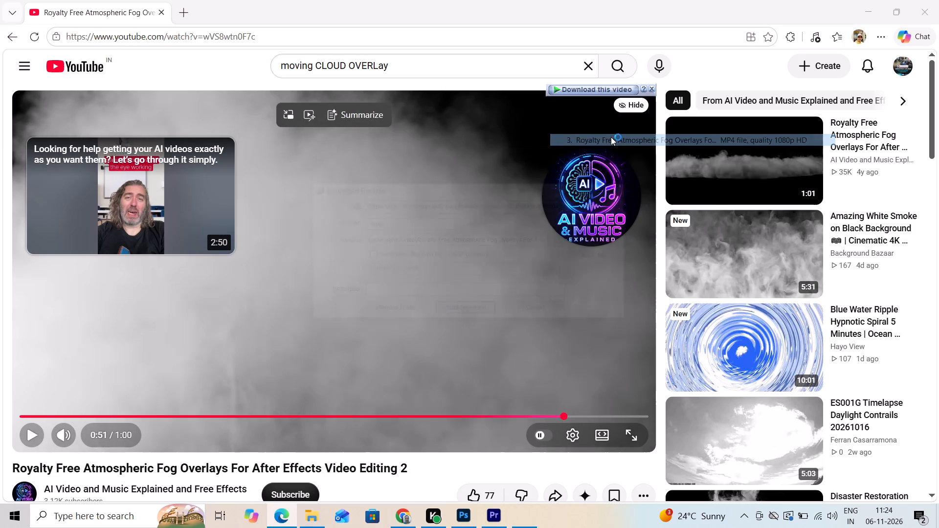
click(437, 307)
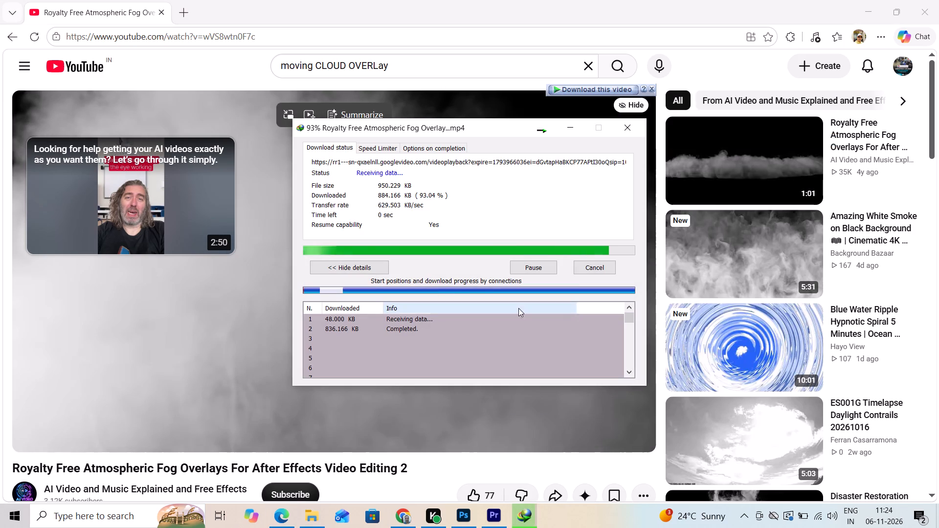
Switch to Premiere Pro, dismiss the download notice and import the smoke overlay video from the Downloads > Video folder.
click(502, 515)
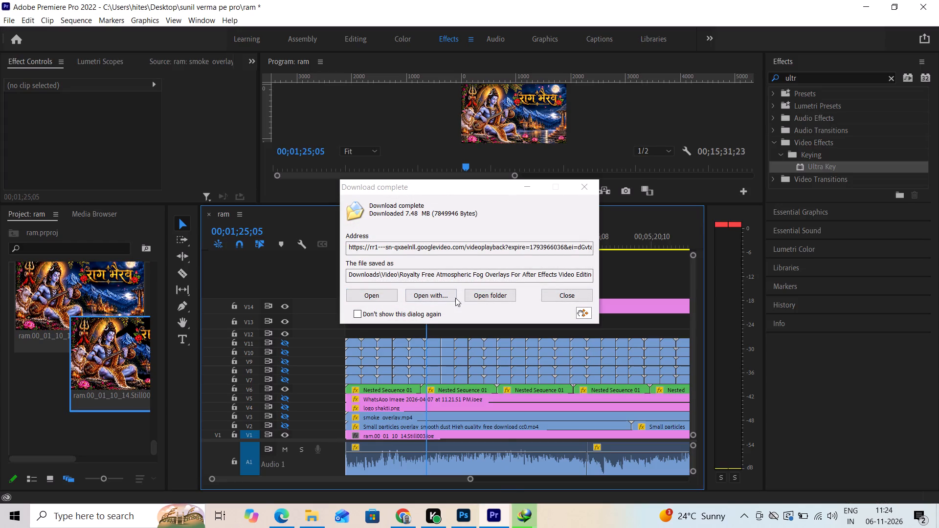
click(559, 295)
double_click(114, 458)
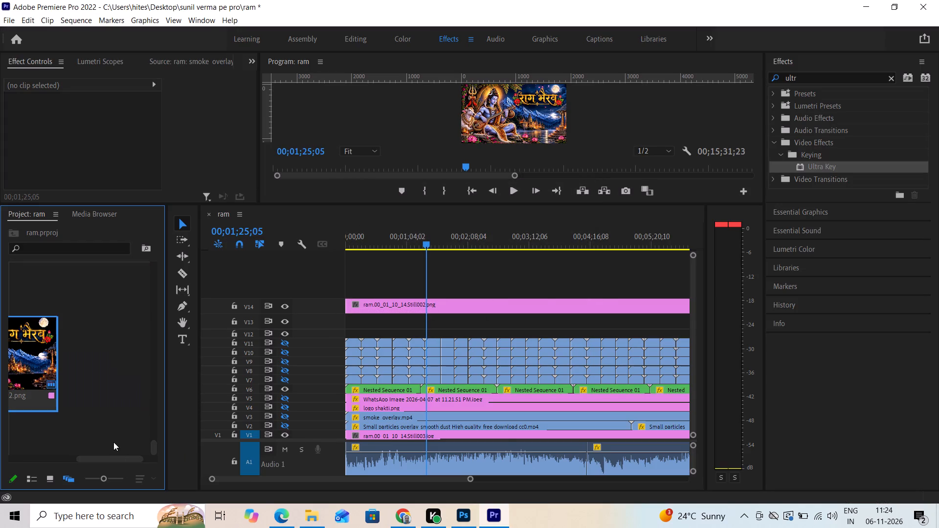
drag(107, 460, 0, 488)
triple_click(123, 441)
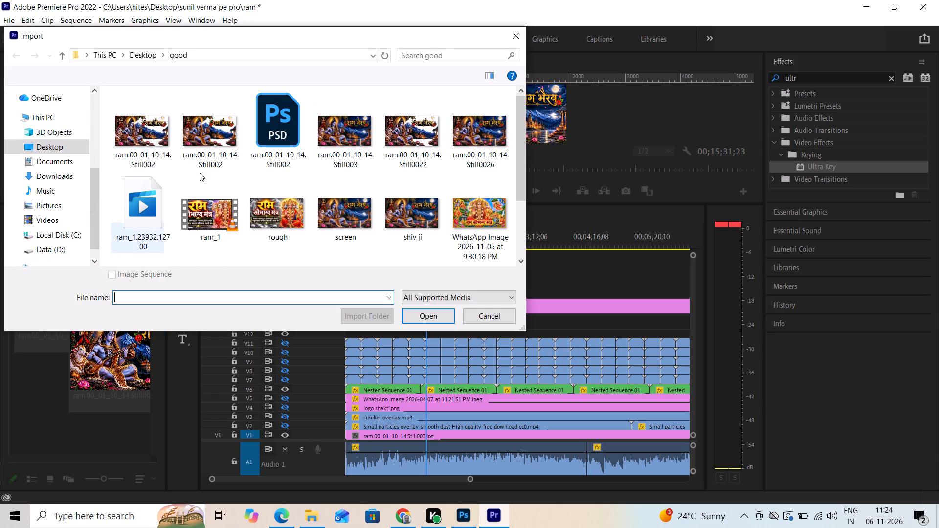
click(81, 178)
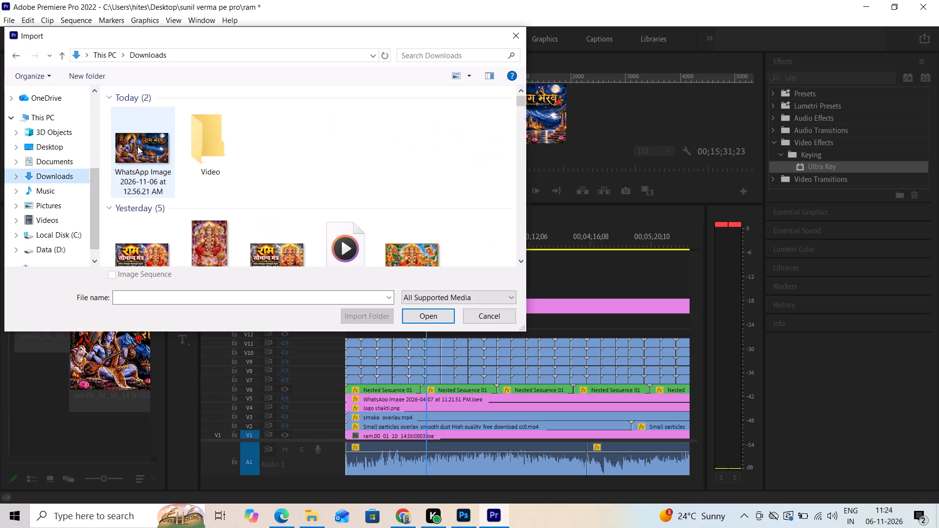
click(138, 146)
double_click(184, 147)
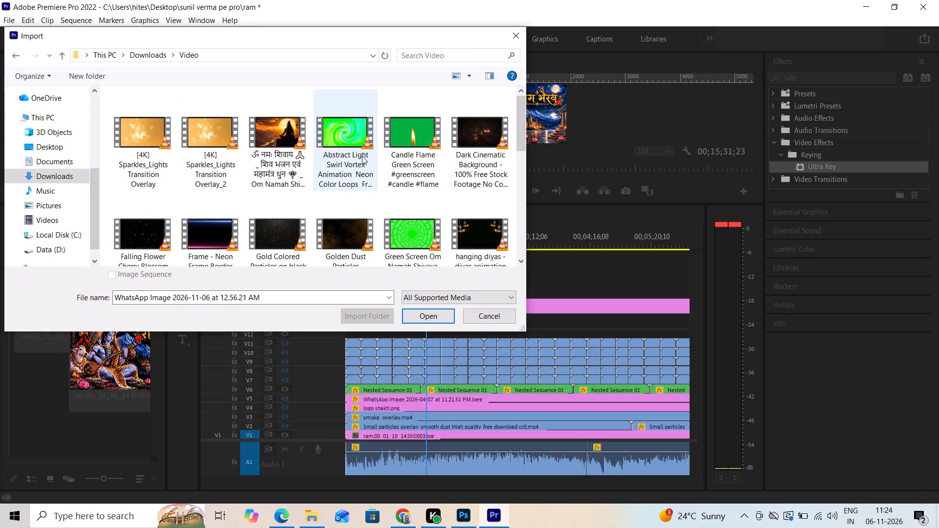
scroll(354, 177, down, 4)
scroll(334, 187, up, 1)
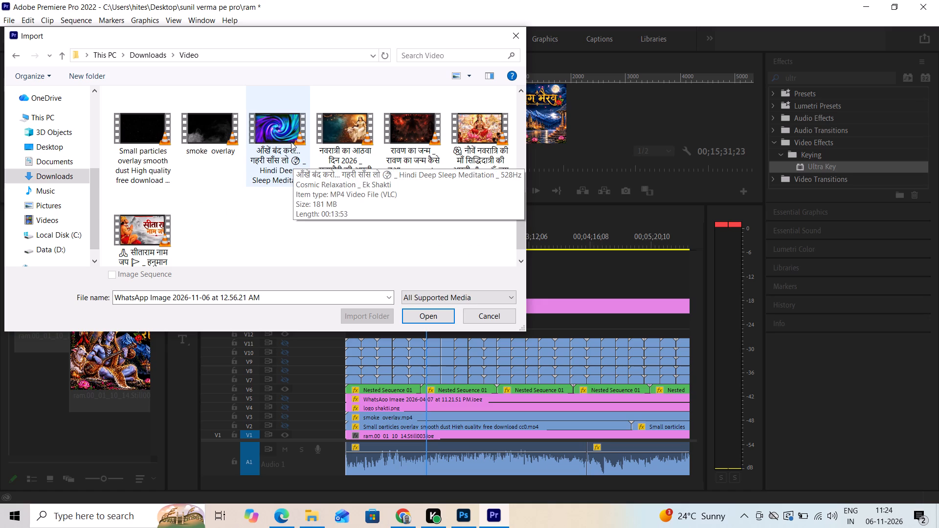
click(216, 142)
click(408, 321)
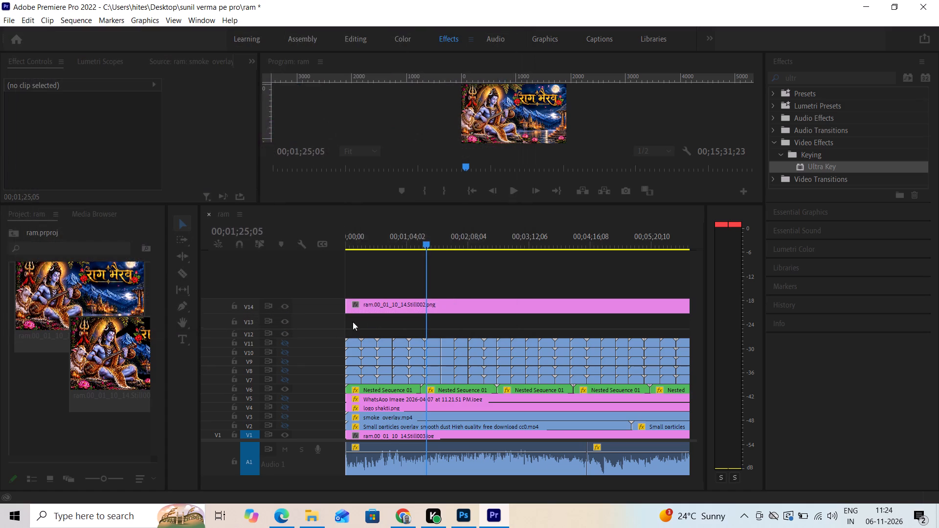
Place smoke overlay.mp4 on track V13 at the start of the ram sequence, beneath the Still002 image.
scroll(112, 381, down, 1)
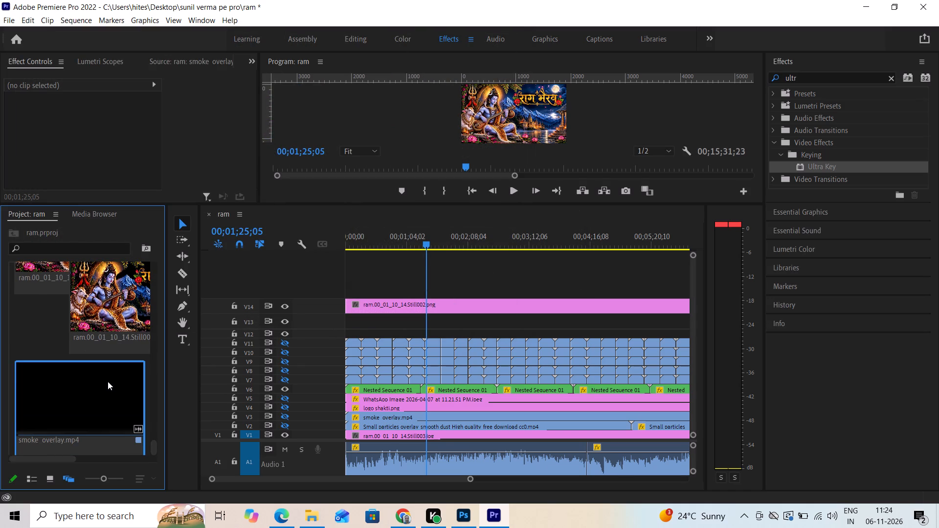
drag(89, 392, 338, 324)
click(342, 323)
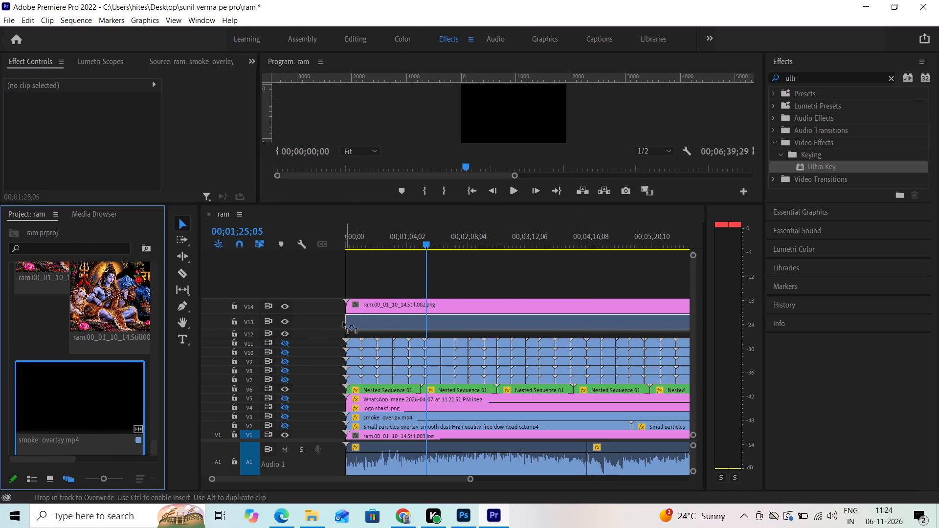
click(369, 321)
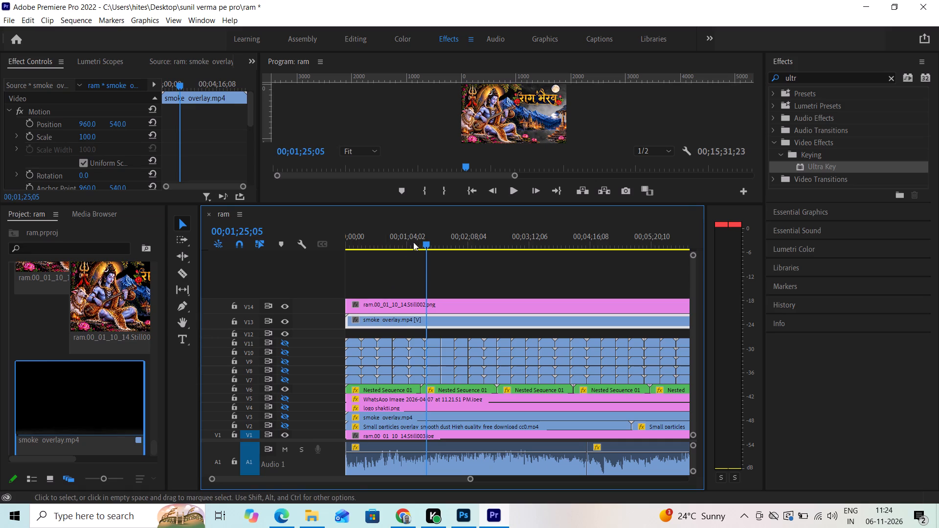
Set the V13 smoke overlay's blend mode to Screen, with the playhead at 00;01;34;04.
drag(420, 239, 403, 240)
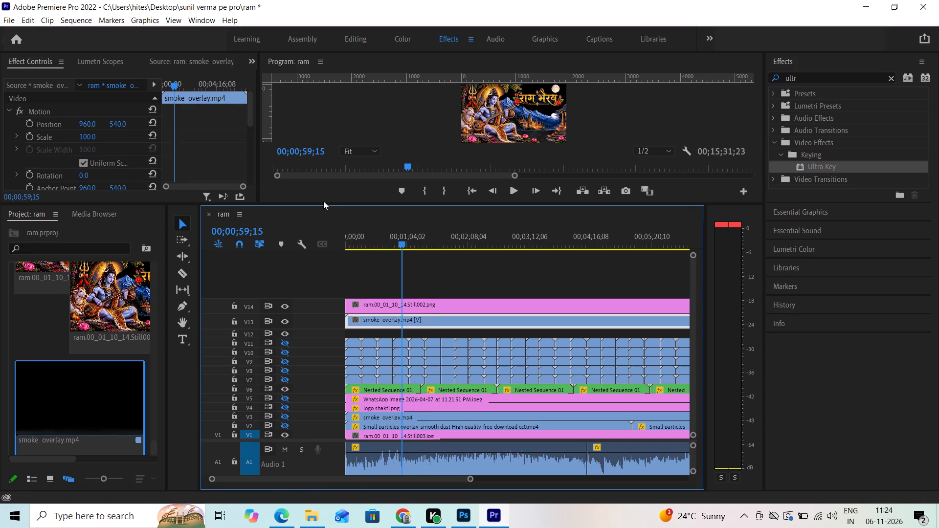
drag(402, 242, 435, 238)
drag(435, 238, 435, 238)
scroll(119, 151, down, 4)
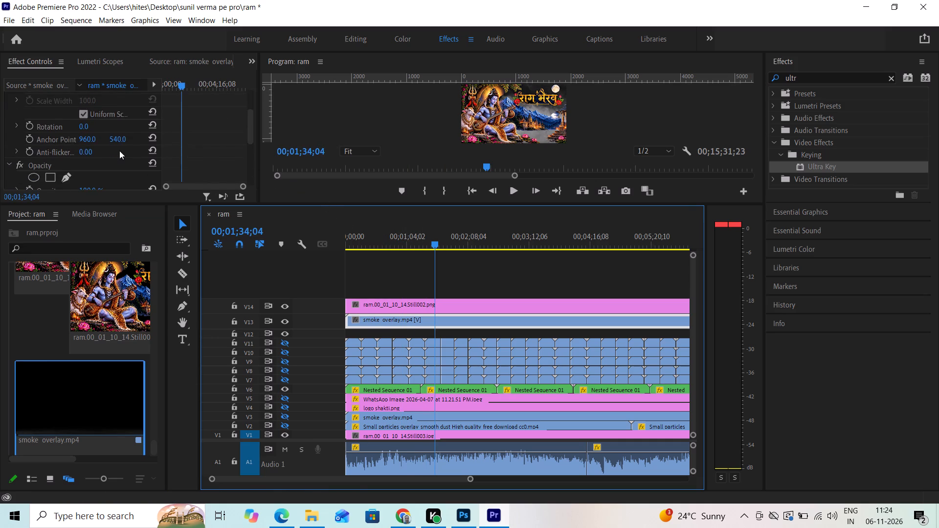
scroll(119, 151, down, 3)
click(124, 167)
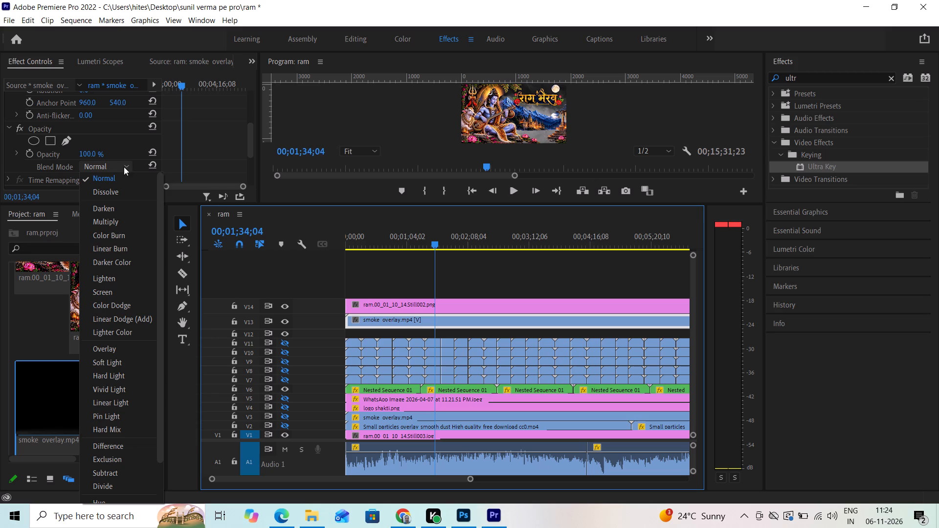
click(115, 290)
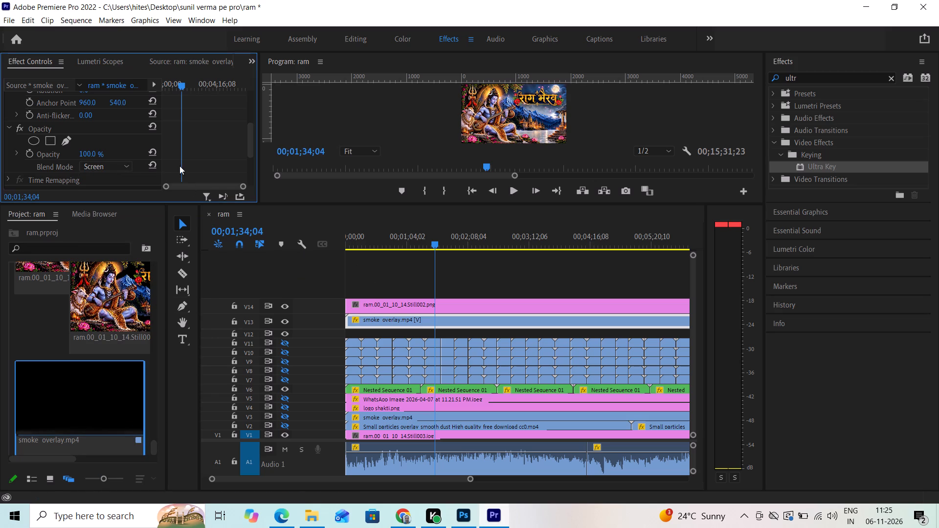
Position the V13 smoke overlay at 1492, 251 and set its scale to 82.
scroll(85, 155, up, 10)
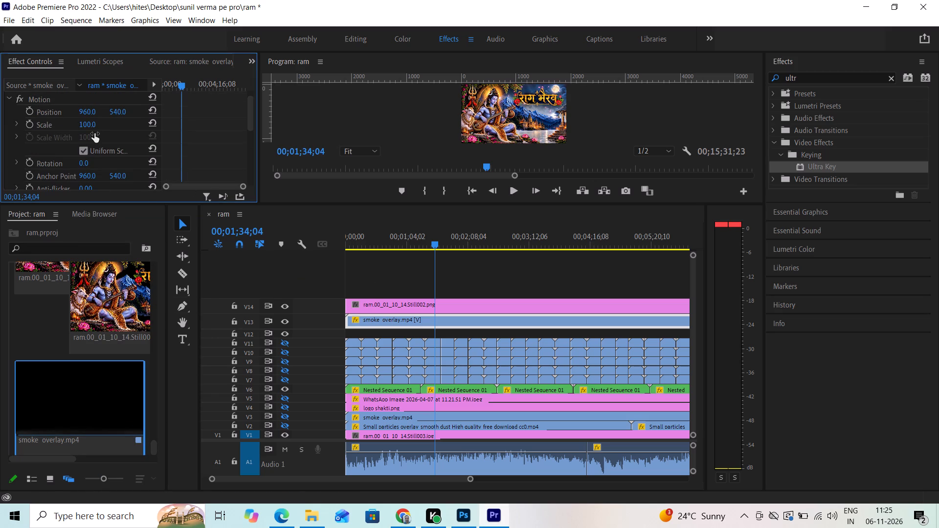
drag(93, 133, 56, 138)
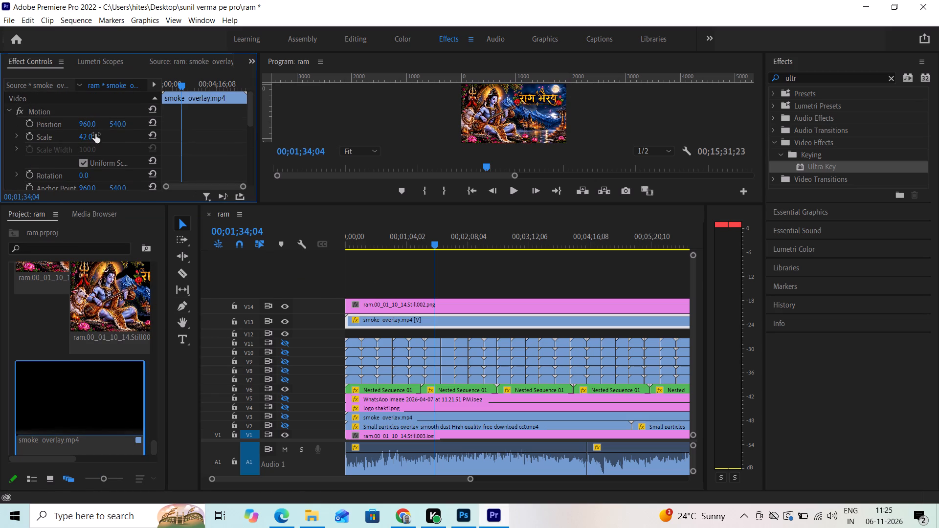
click(115, 124)
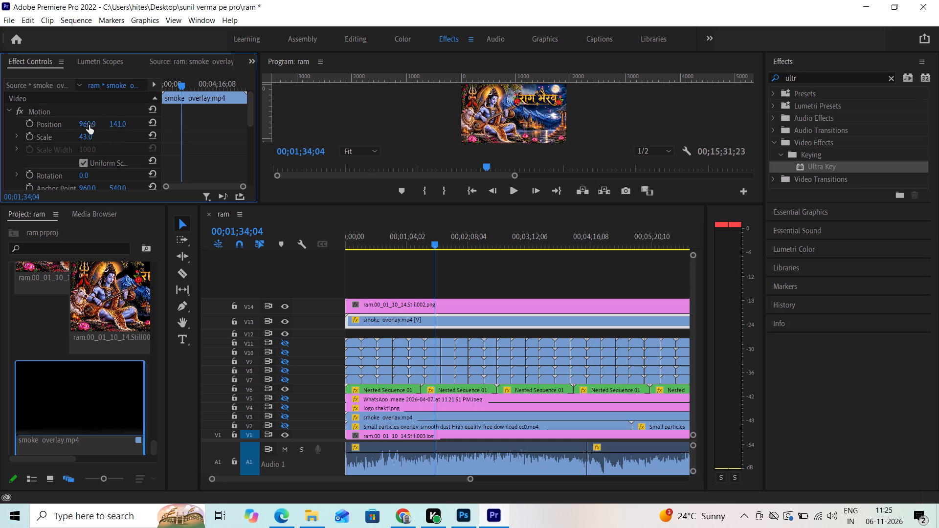
drag(85, 125, 412, 110)
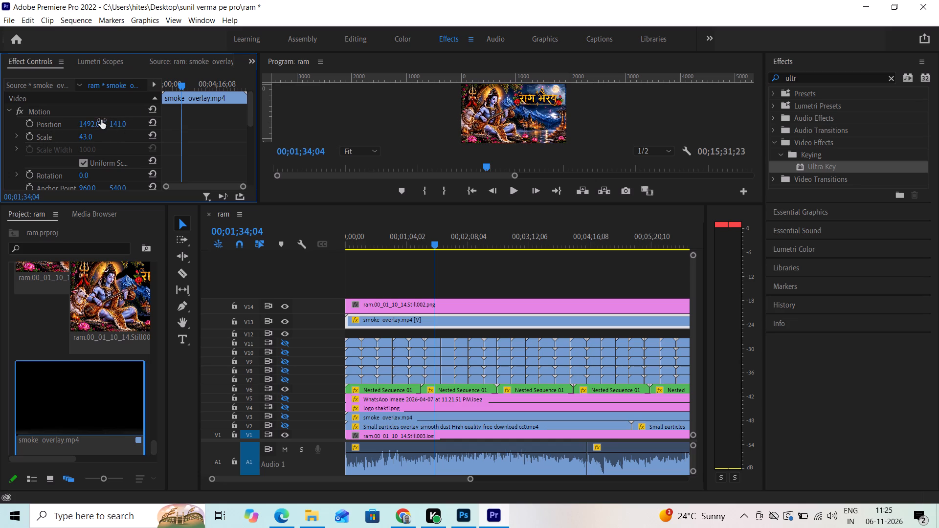
drag(118, 126, 185, 117)
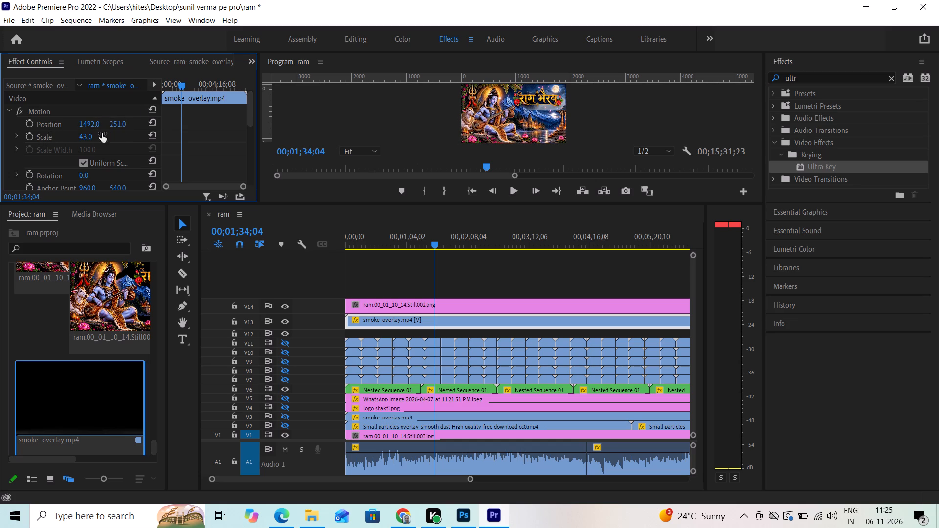
drag(92, 135, 117, 135)
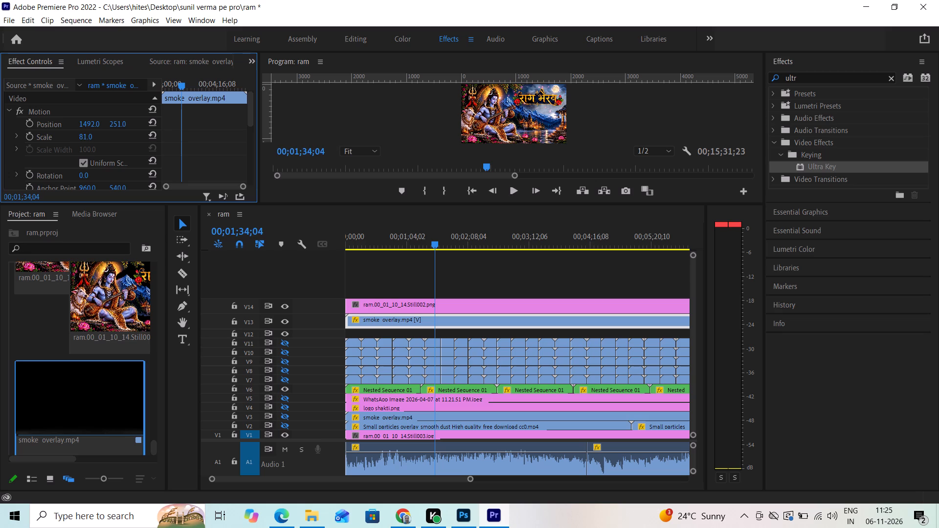
drag(117, 135, 118, 135)
click(96, 134)
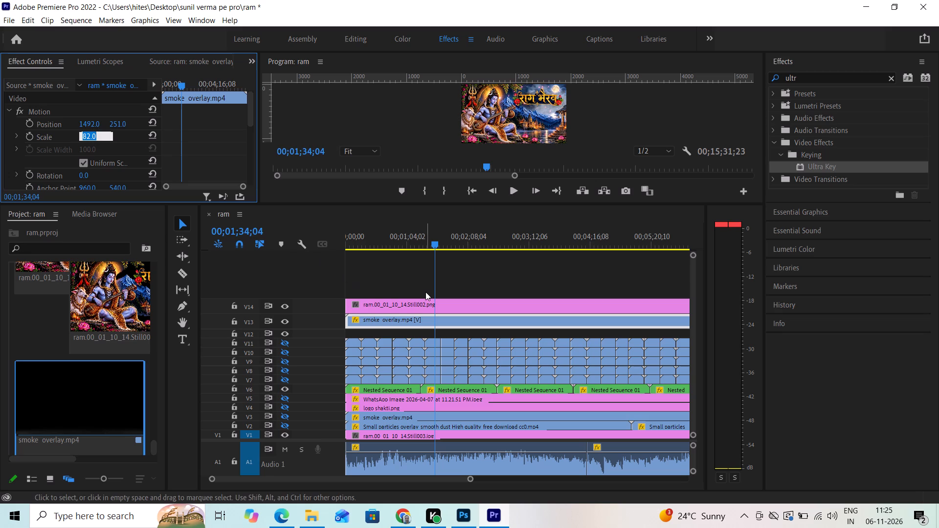
click(425, 292)
Temporarily enlarge the Program preview and examine the smoke composite, moving the playhead back to 00;00;00;00.
drag(427, 204, 431, 226)
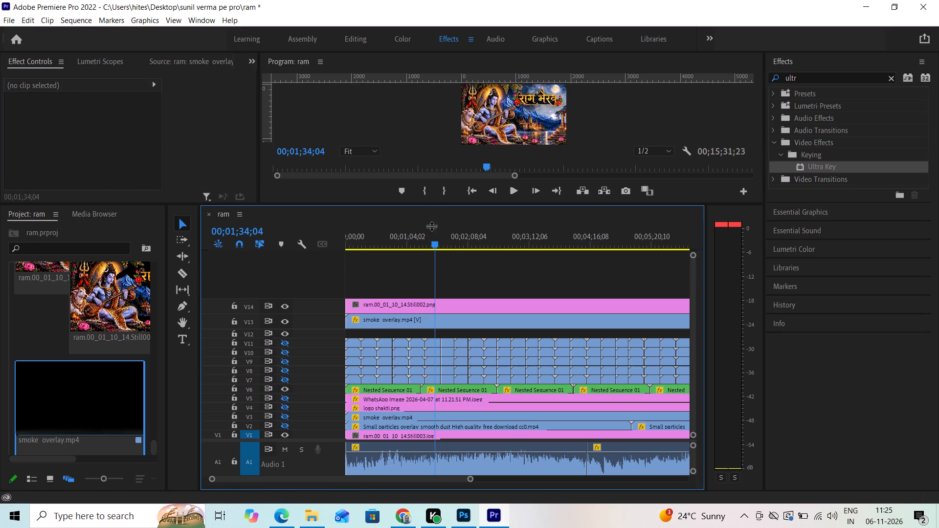
drag(431, 226, 425, 298)
drag(435, 333, 296, 342)
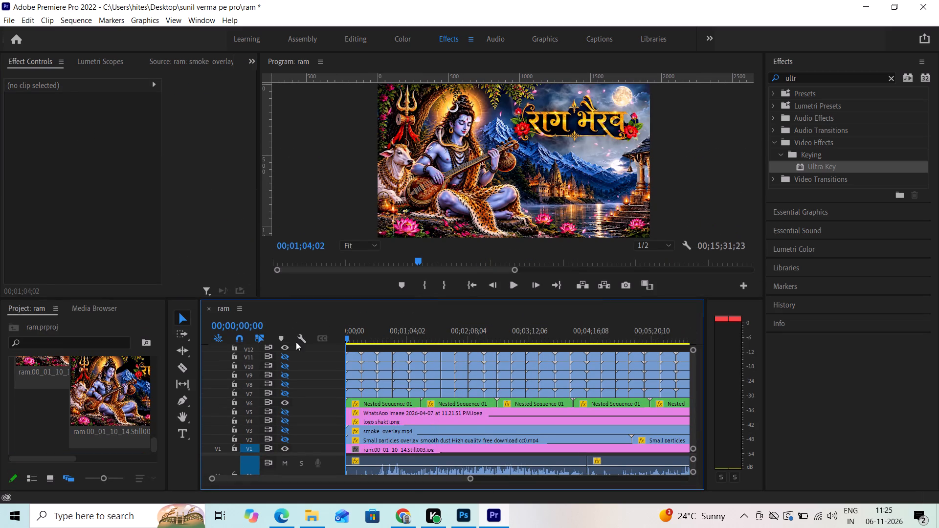
drag(296, 342, 274, 343)
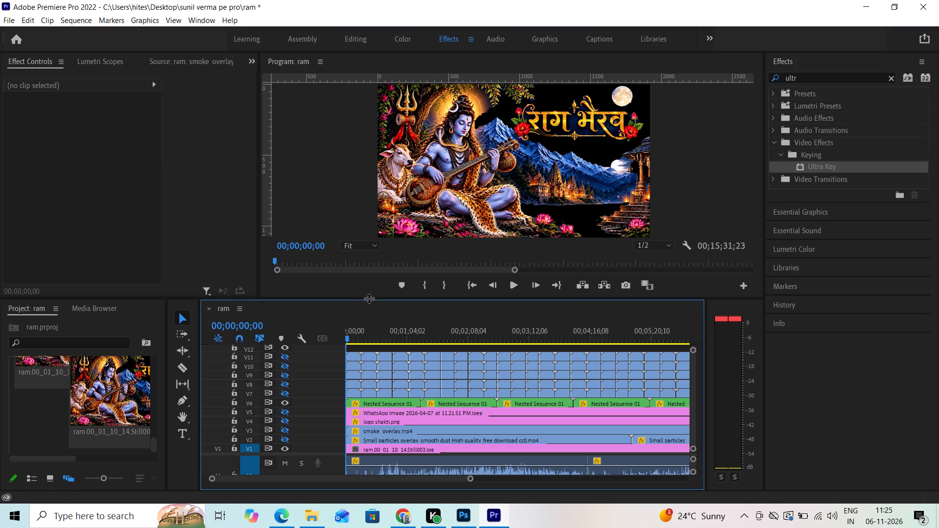
drag(369, 298, 378, 197)
click(378, 197)
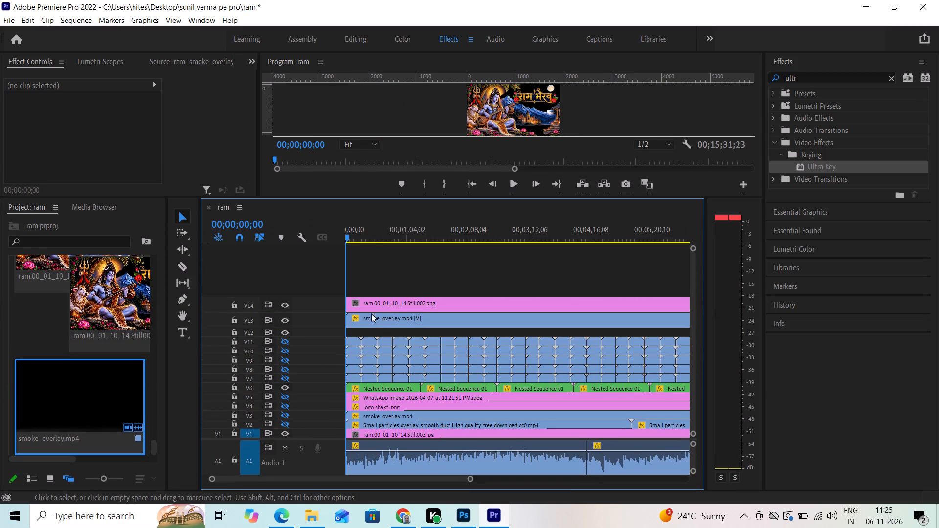
Snap the Still002 image on V14 and the Still003 image on V1 to the start of the ram sequence.
drag(381, 303, 345, 303)
drag(380, 434, 377, 434)
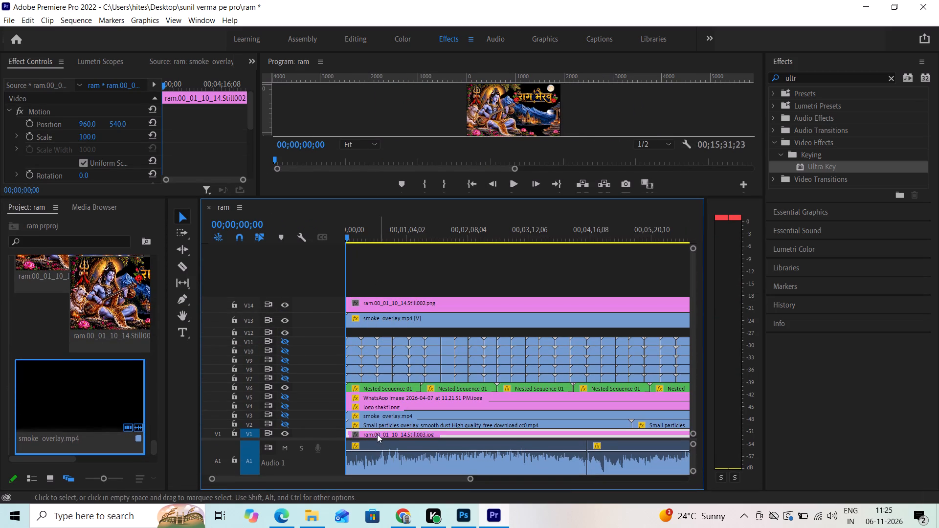
drag(377, 434, 311, 435)
click(311, 435)
click(383, 246)
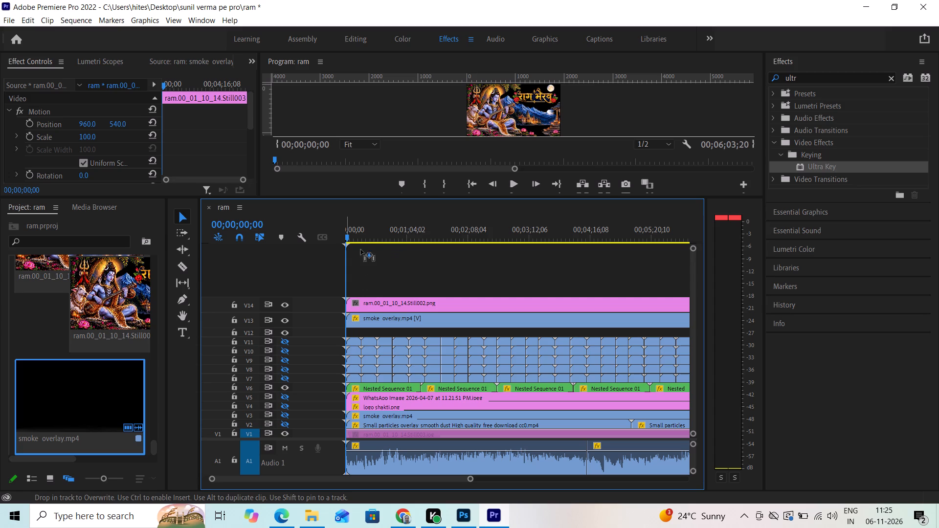
Play the sequence from the start with the Program preview temporarily enlarged and examine the smoke over the sky.
click(508, 181)
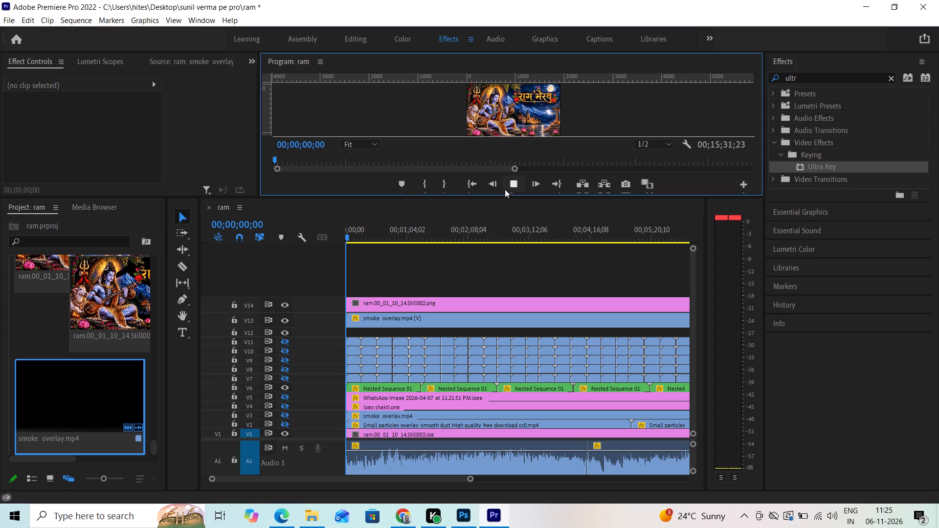
drag(503, 197, 480, 301)
drag(480, 301, 479, 306)
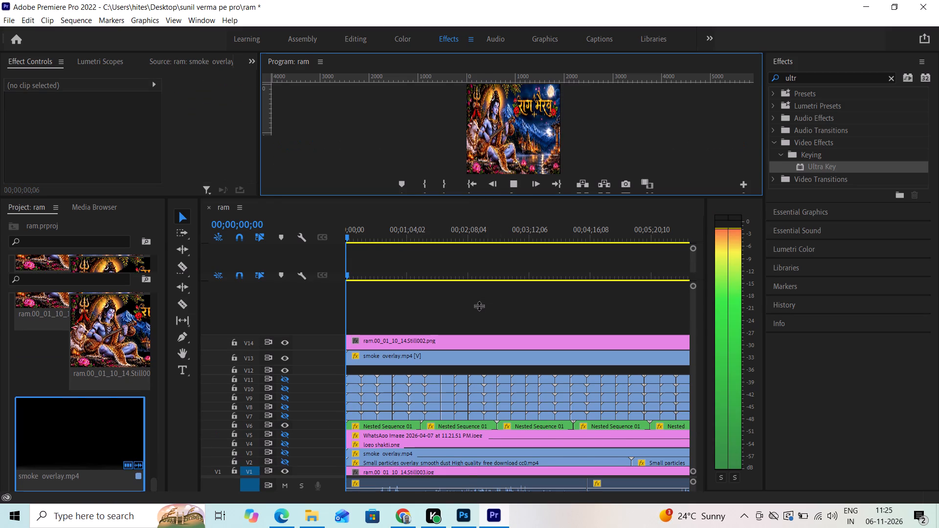
drag(479, 306, 478, 308)
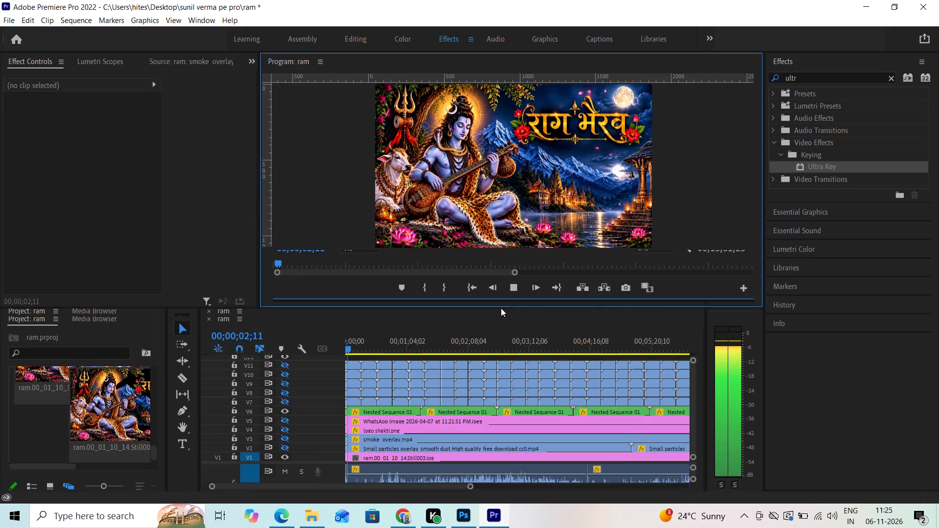
drag(501, 308, 499, 322)
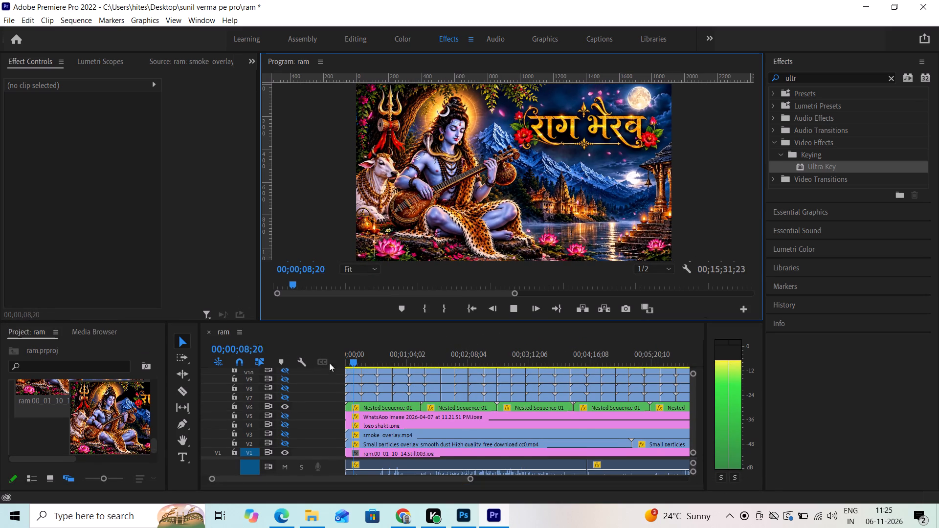
drag(405, 321, 397, 264)
click(397, 262)
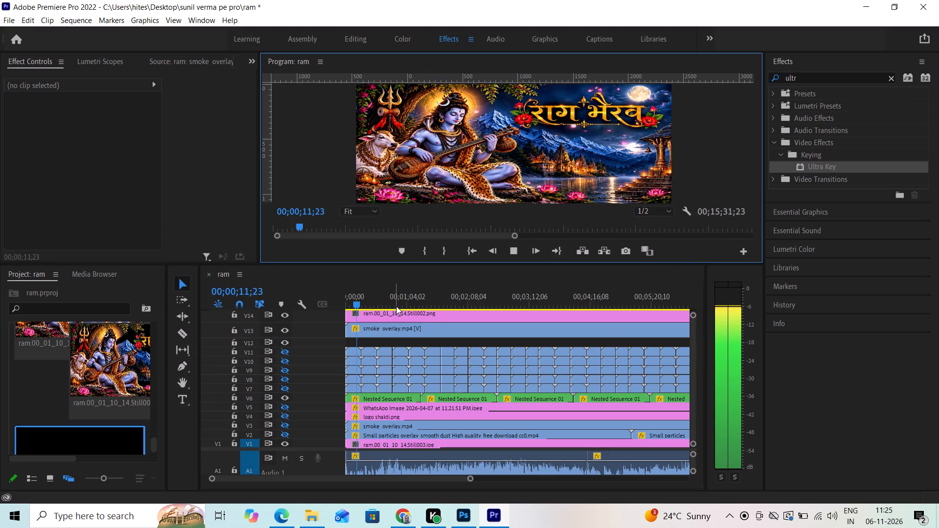
Trim about 50 seconds off the beginning of the V13 smoke overlay and move the clip back to the sequence start.
click(398, 328)
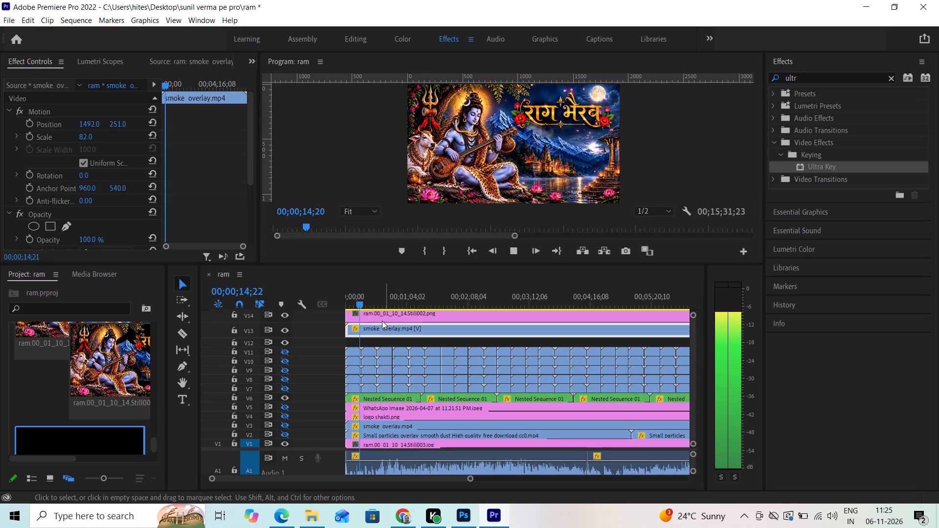
key(space)
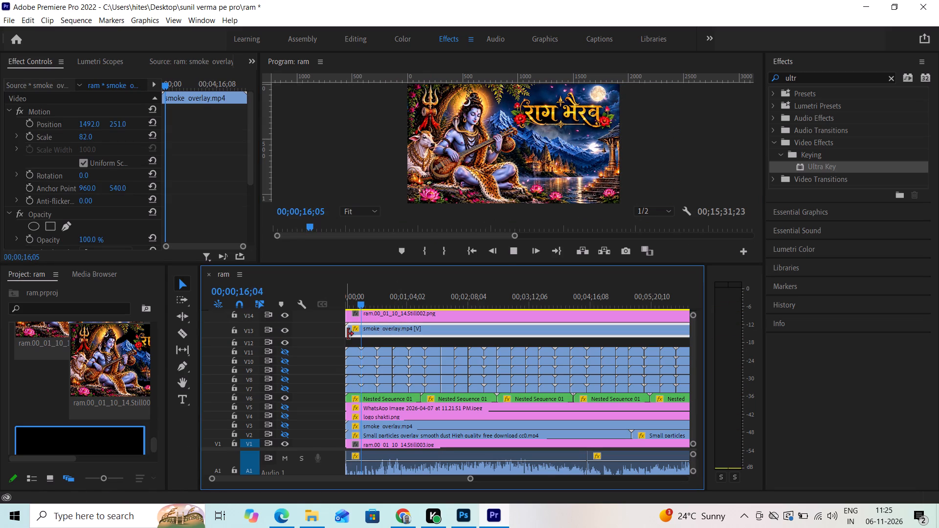
drag(348, 332, 392, 334)
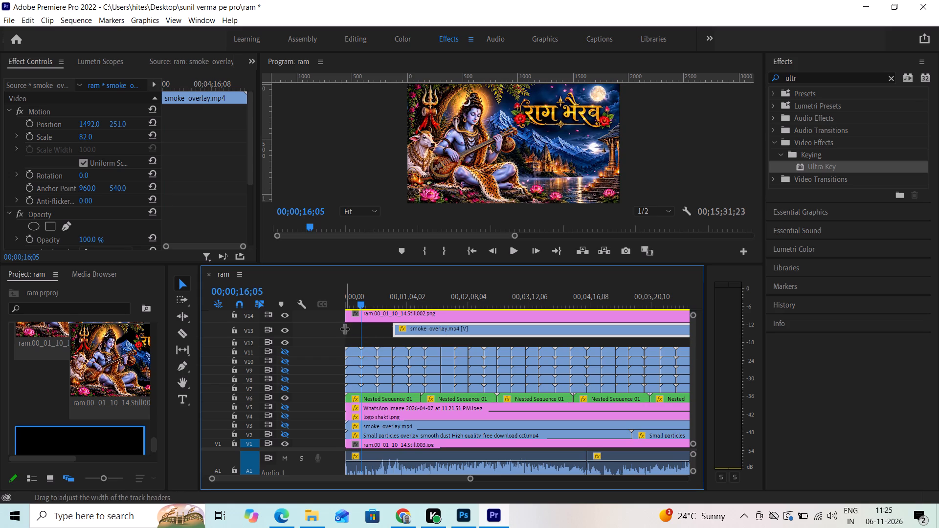
drag(417, 329, 355, 333)
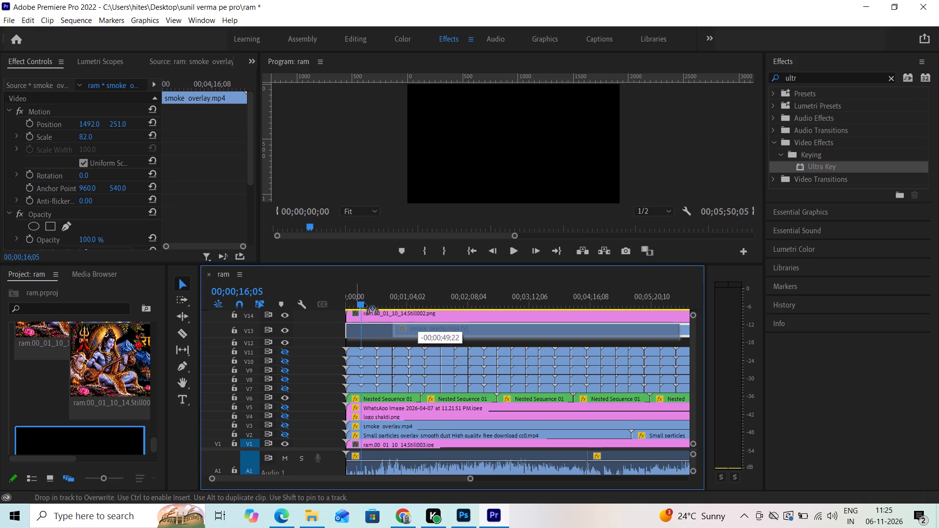
Enlarge the Program preview and play the sequence from 00;00;00;00 to review the trimmed smoke overlay.
drag(359, 302, 300, 305)
click(296, 303)
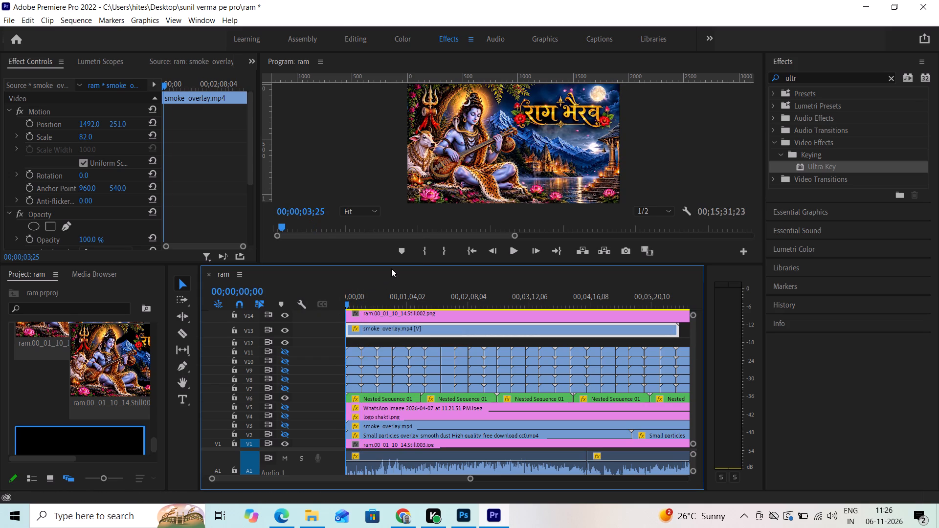
drag(448, 264, 445, 317)
click(445, 317)
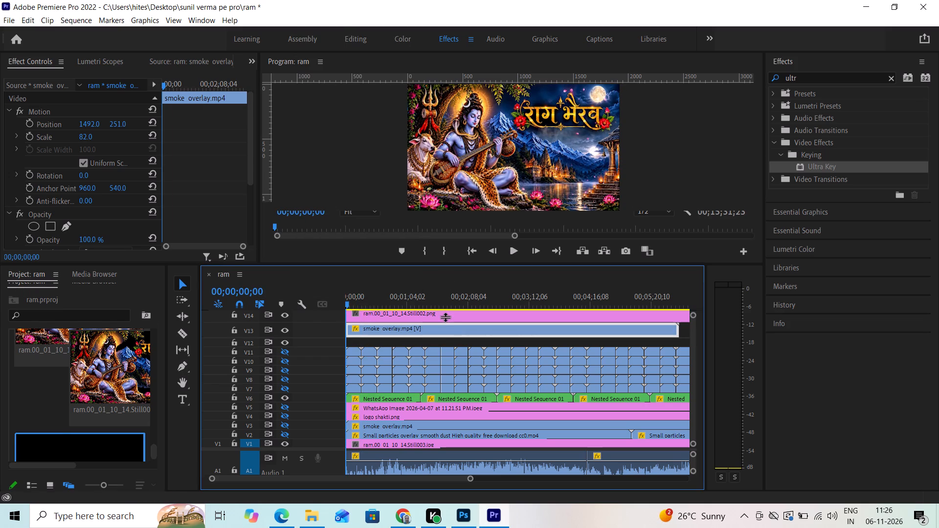
drag(445, 317, 445, 342)
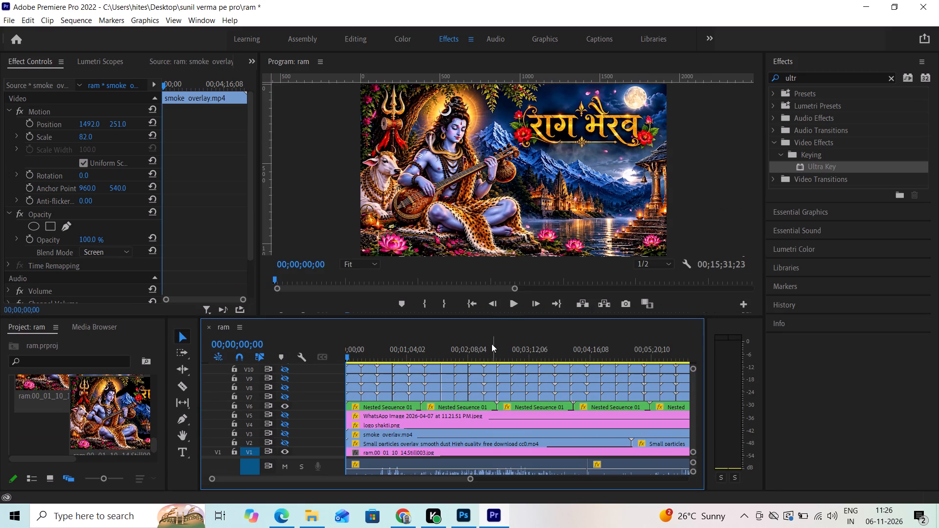
click(508, 307)
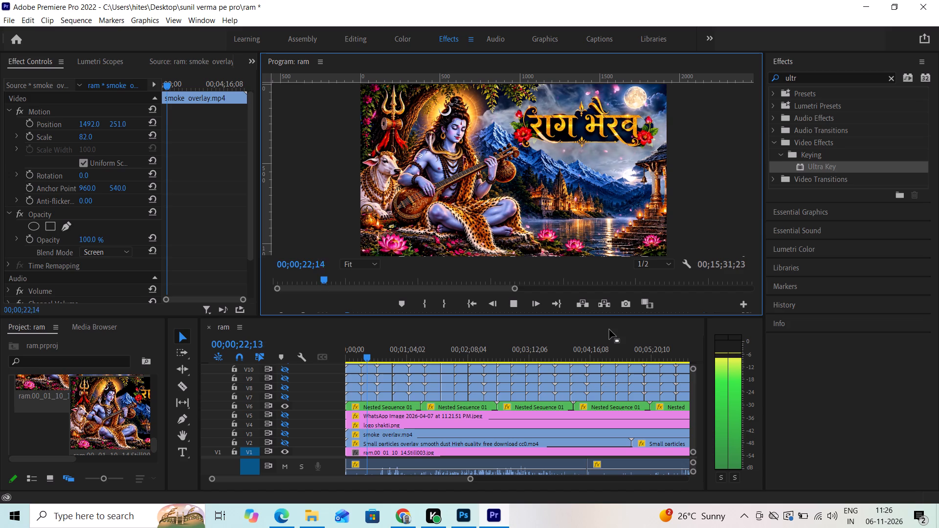
Lower the V13 smoke overlay's opacity to 40%.
drag(101, 238, 67, 242)
click(96, 237)
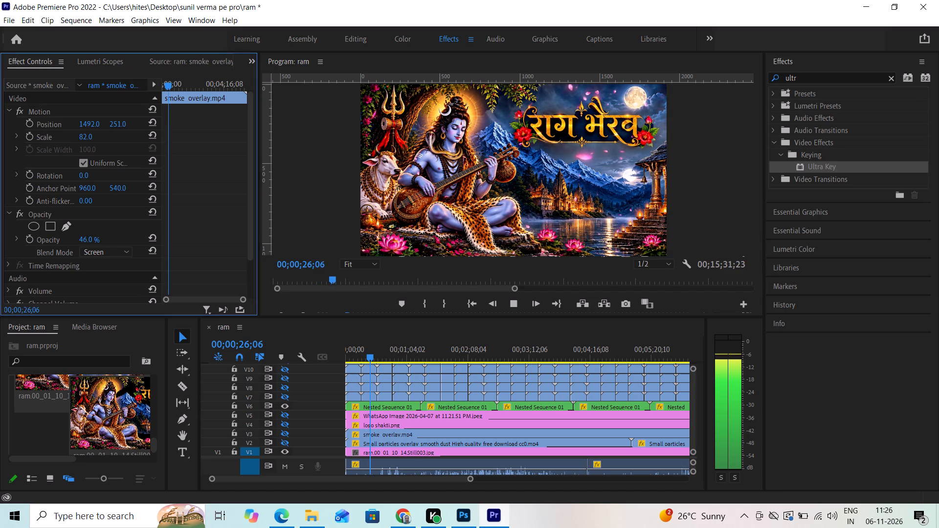
click(93, 238)
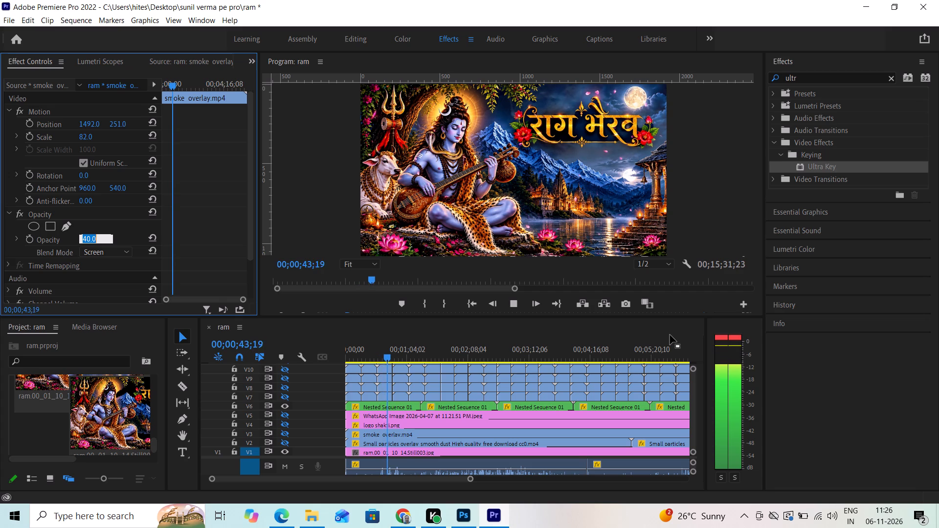
Set the vertical position of the smoke overlay on V3 to 1067.
click(414, 431)
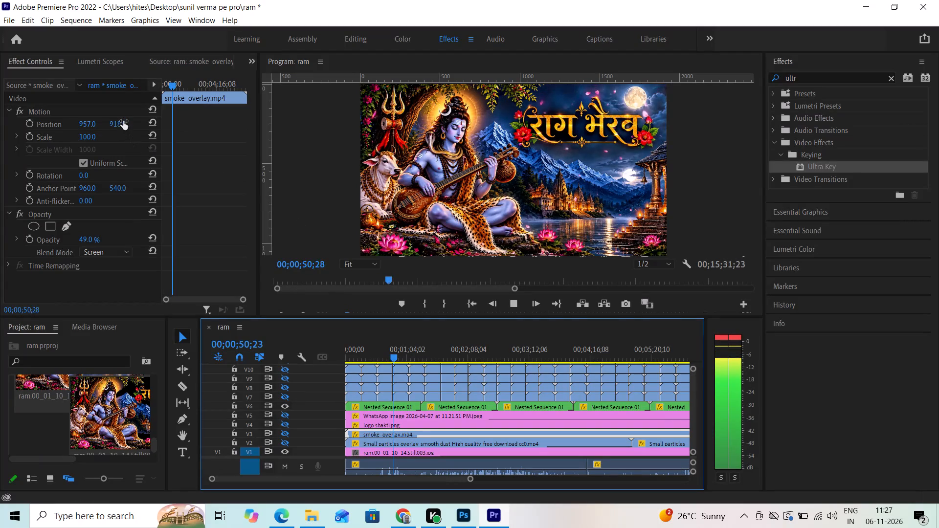
drag(123, 121, 79, 130)
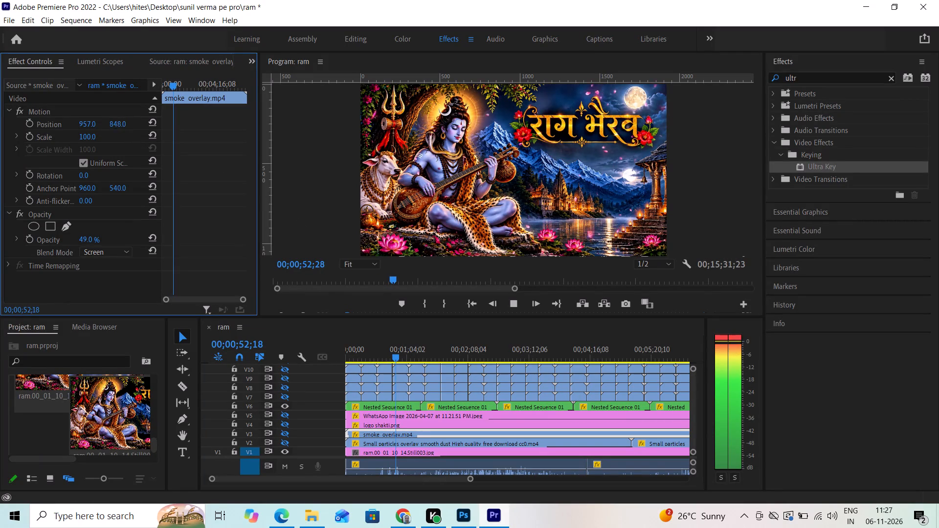
drag(79, 130, 217, 132)
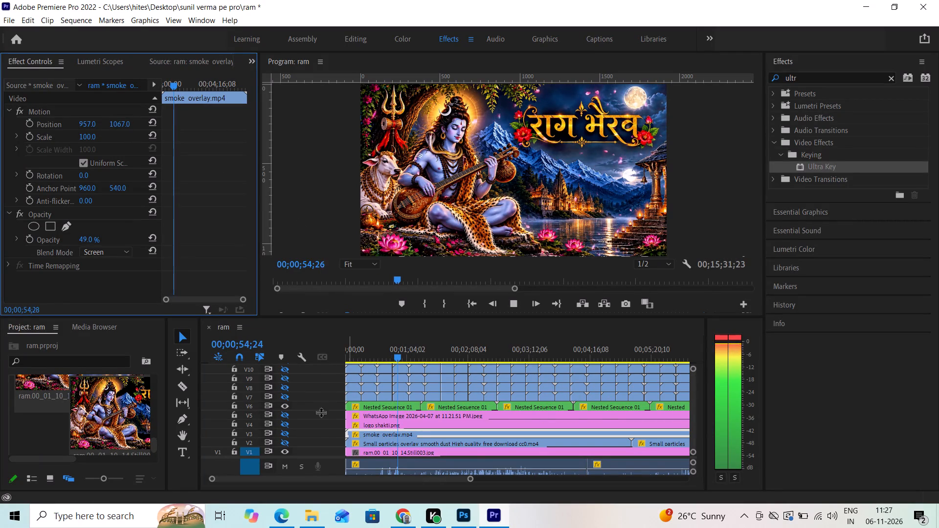
Toggle the V3 track output to compare the picture with and without its smoke, leaving the track visible.
click(287, 431)
click(286, 432)
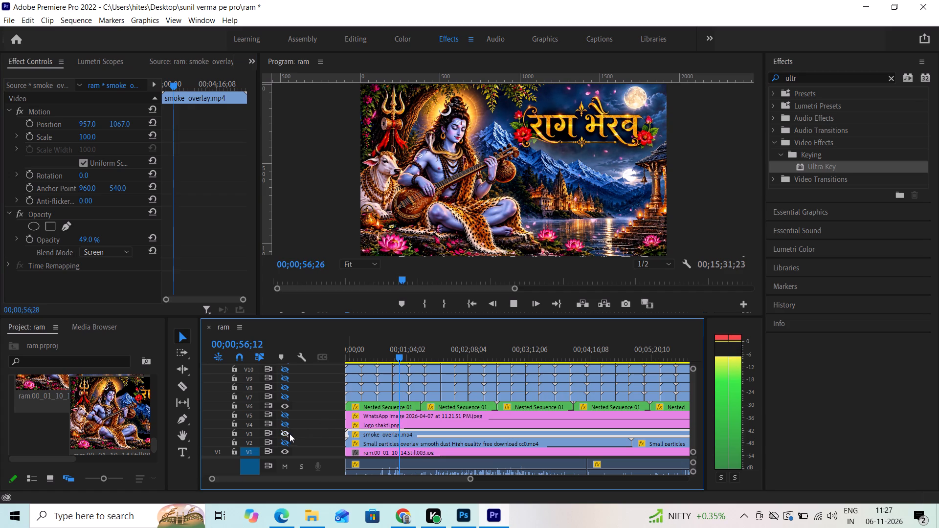
click(287, 433)
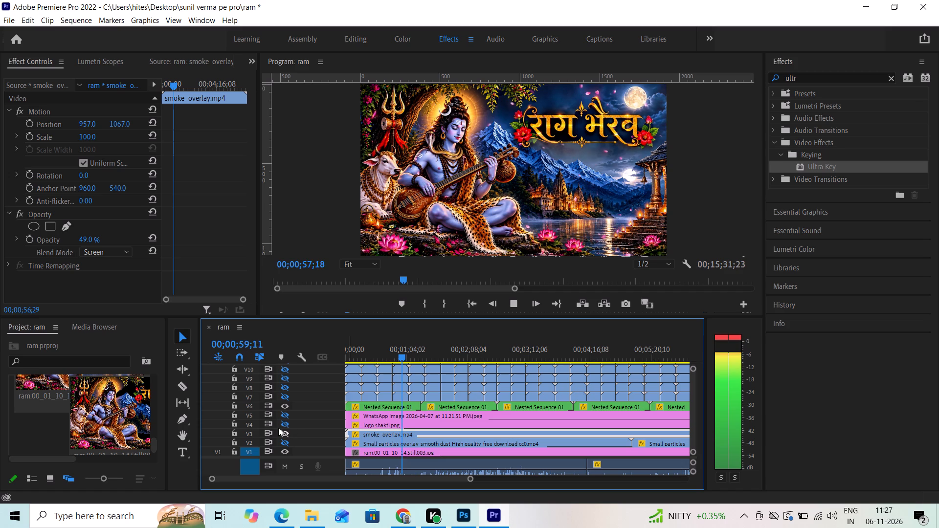
click(285, 435)
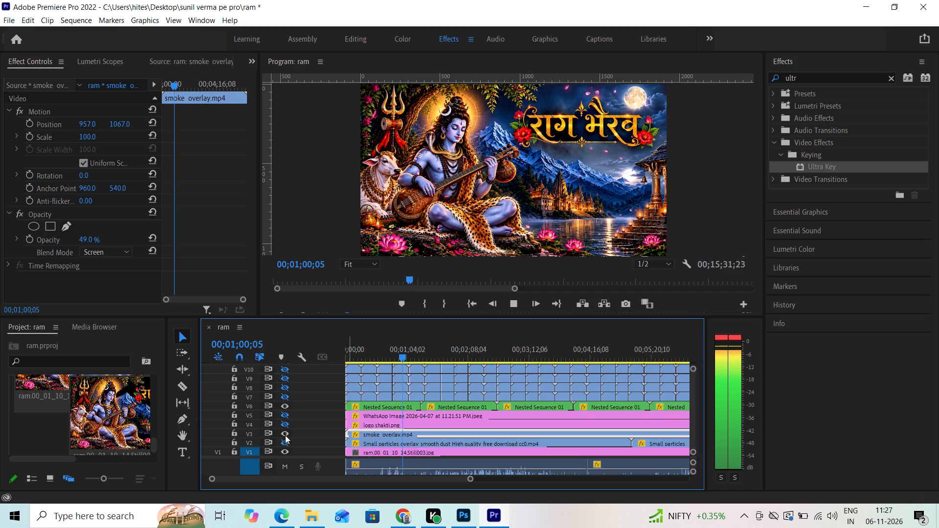